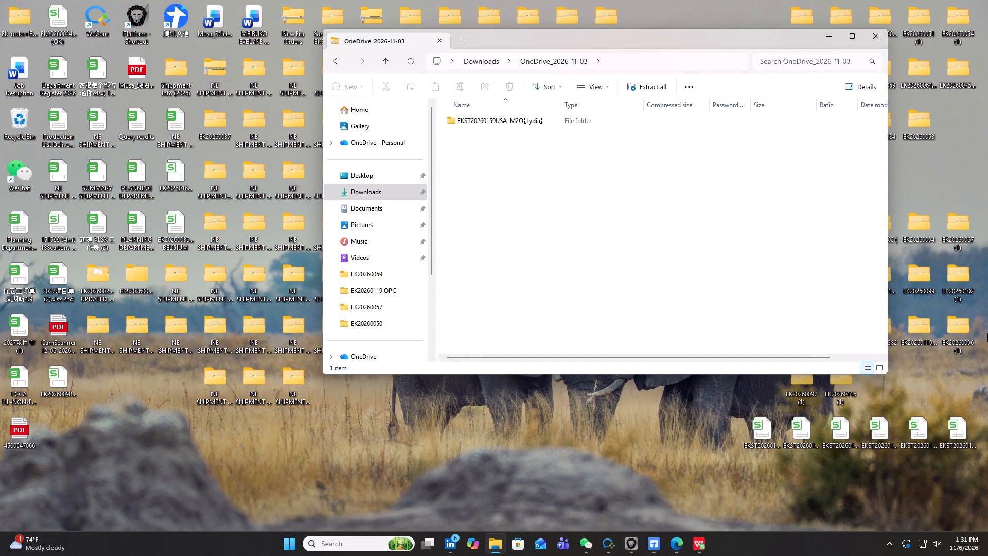
Open the 生产指示单 folder inside the downloaded EKST20260159USA M2O order folder.
double_click(478, 116)
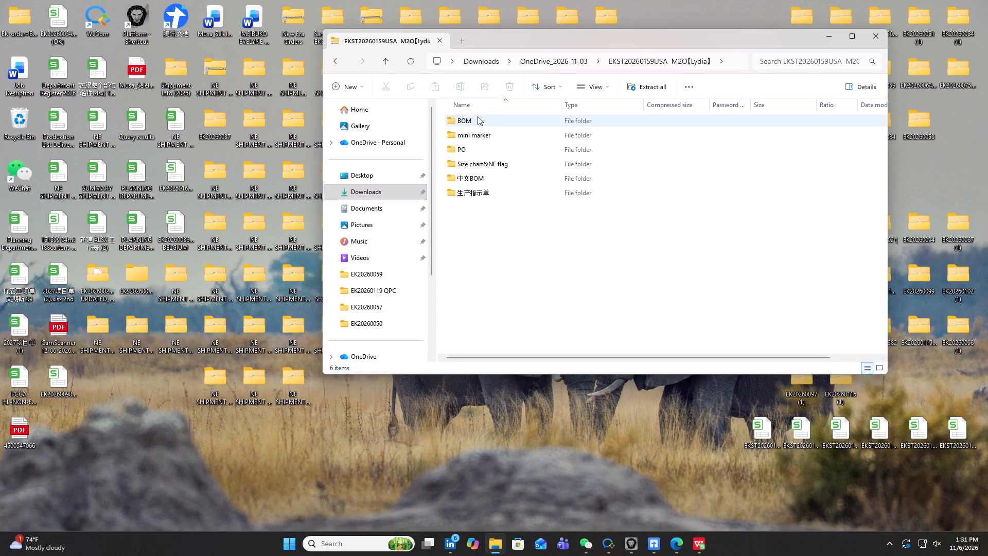
double_click(502, 194)
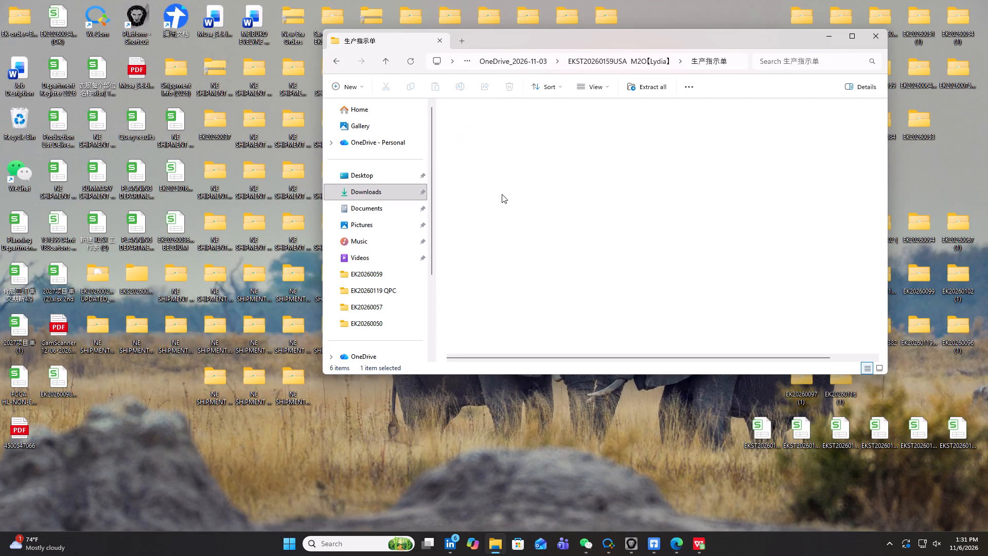
Open the EKST20260159USA-1-5747 production order workbook from the desktop.
click(962, 431)
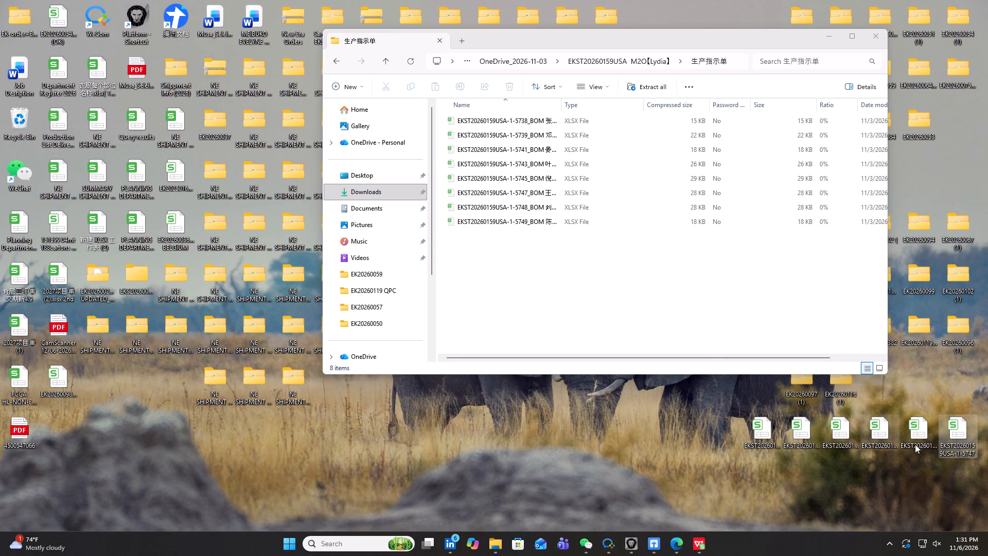
double_click(956, 426)
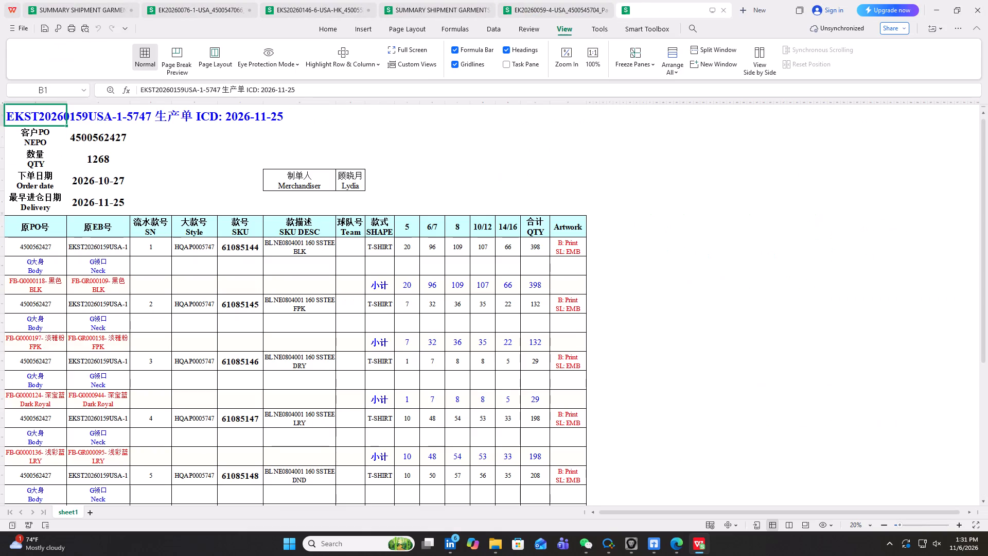
Review the 5747 production order's colour rows and its order totals per size.
scroll(250, 393, up, 8)
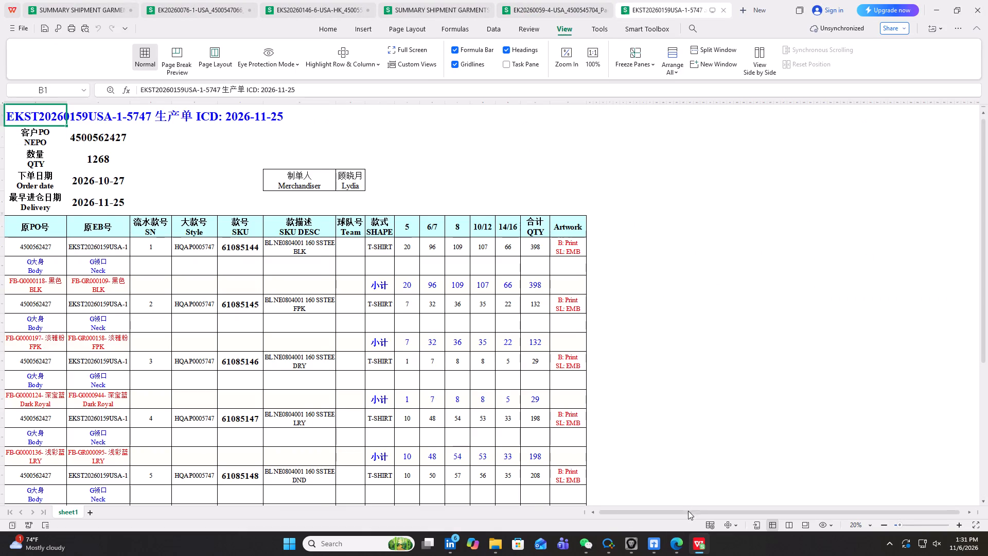
drag(687, 512, 439, 471)
scroll(314, 369, down, 11)
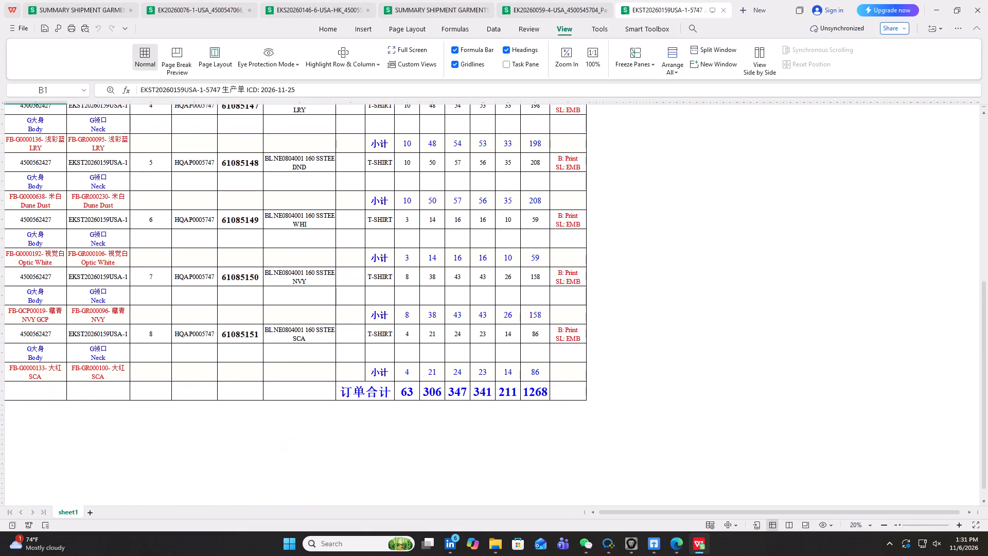
drag(411, 398, 501, 397)
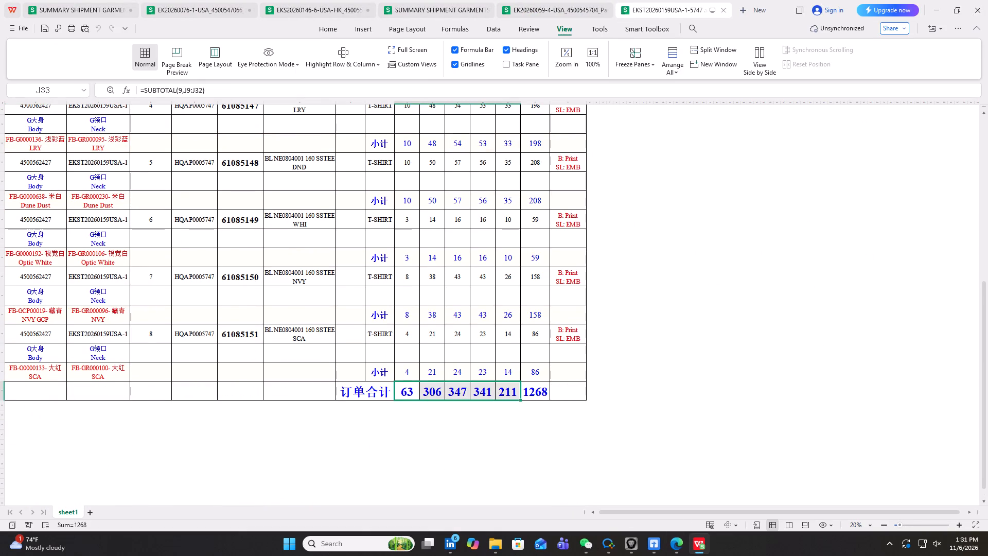
scroll(321, 334, up, 20)
scroll(322, 334, down, 9)
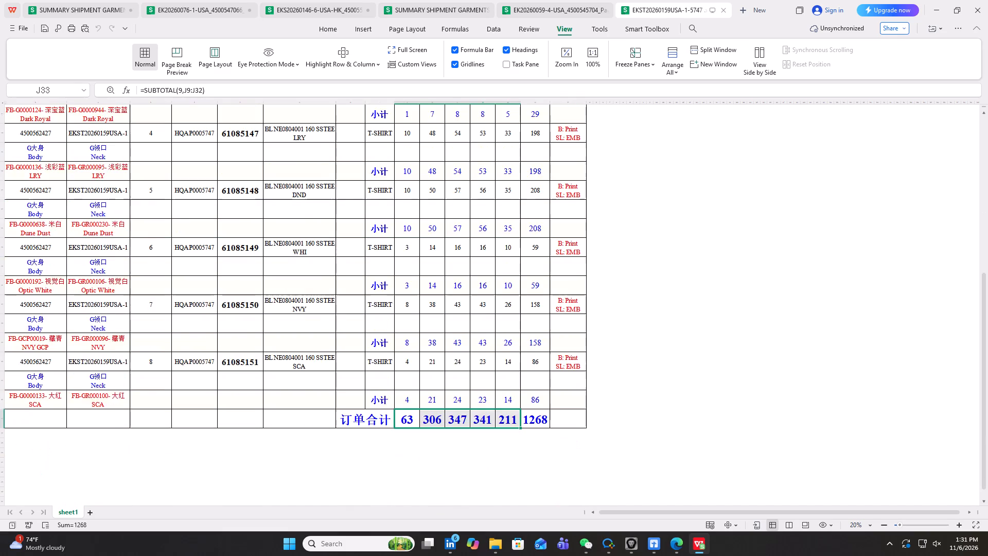
scroll(318, 328, down, 5)
scroll(320, 325, up, 20)
scroll(320, 325, up, 1)
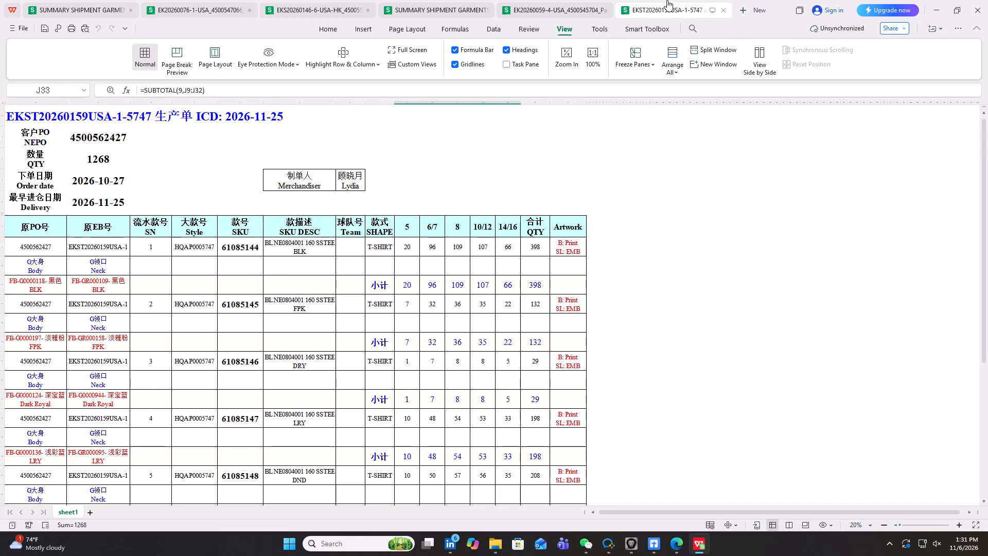
Close the open packing file and summary shipment workbooks without saving, keeping only the EKST20260159USA-1-5747 workbook open.
click(540, 5)
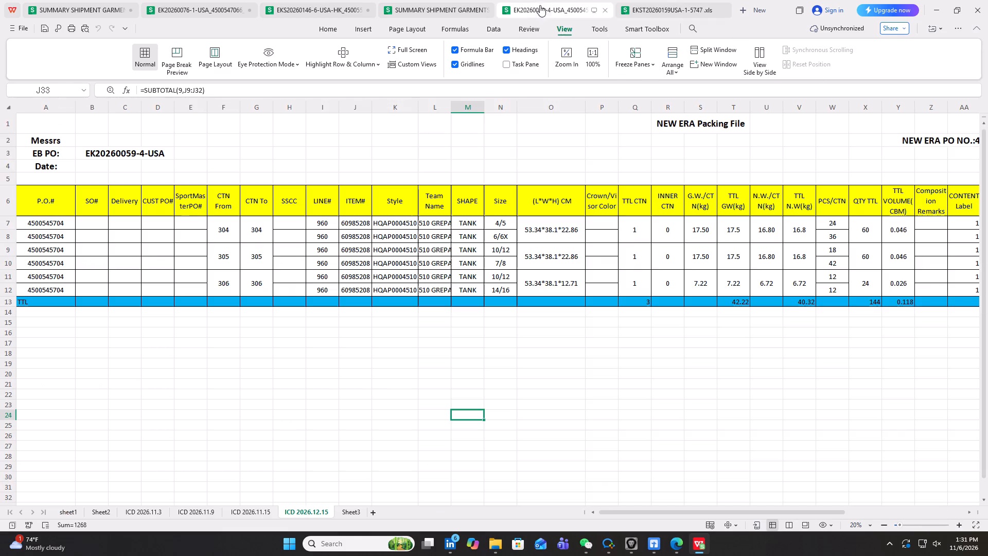
scroll(470, 129, up, 5)
click(601, 10)
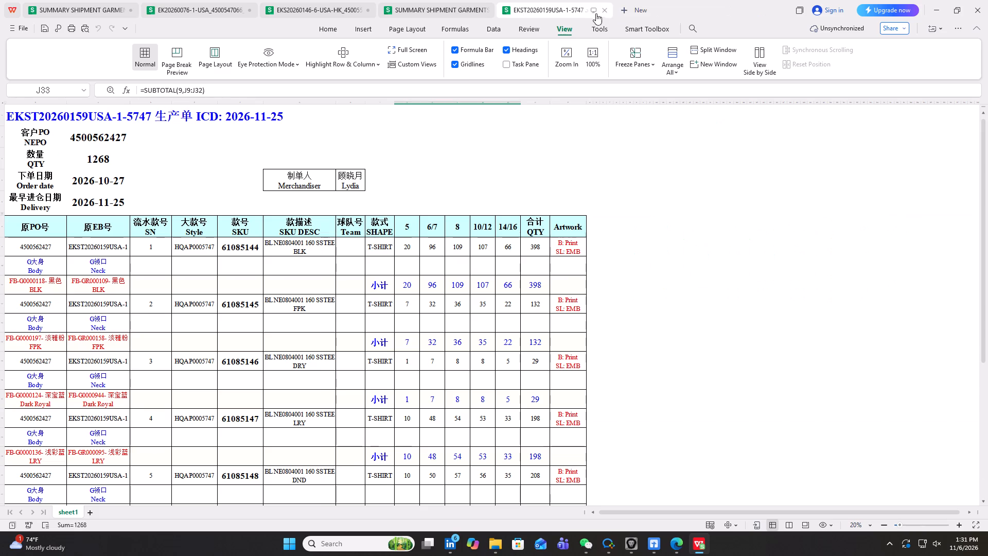
click(553, 9)
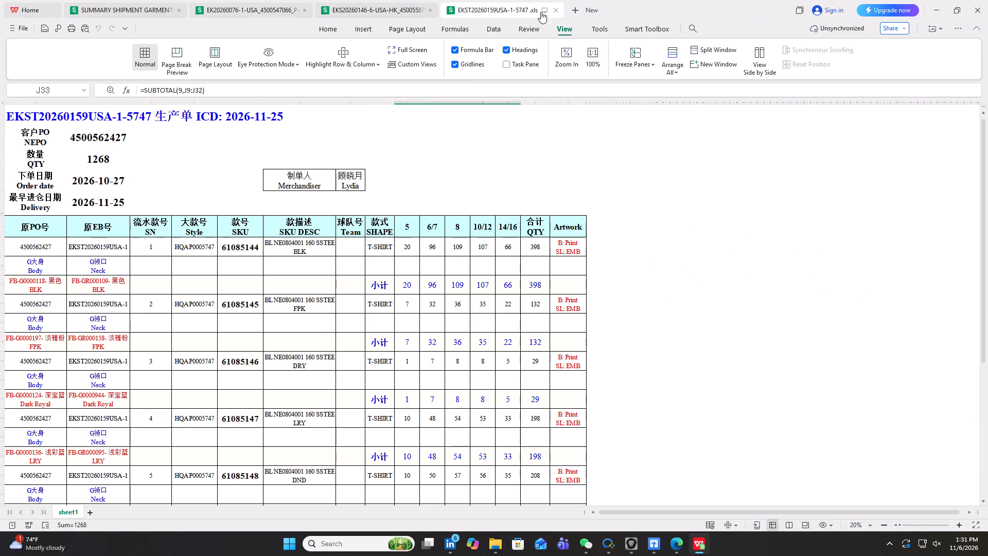
click(352, 9)
click(430, 11)
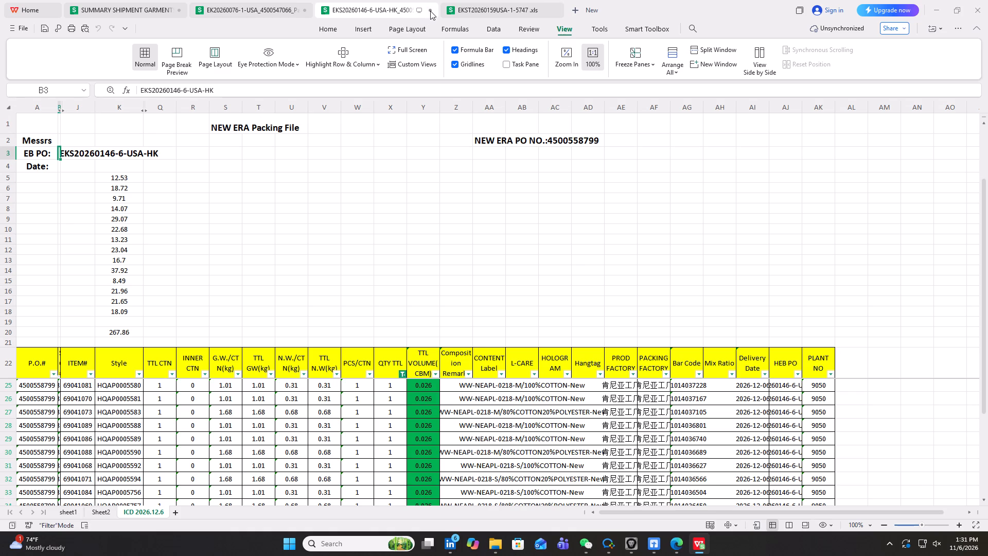
click(531, 281)
click(230, 11)
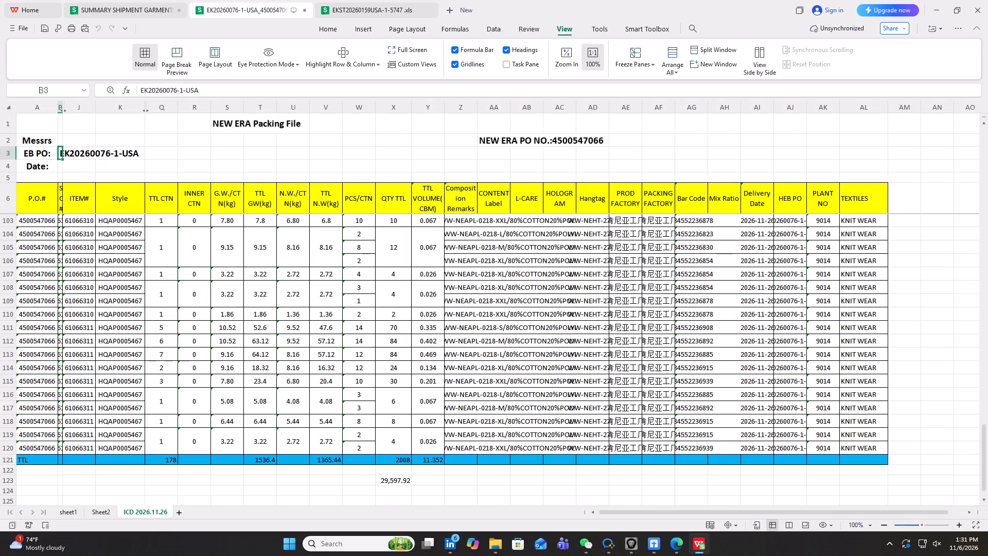
scroll(246, 143, up, 4)
click(305, 8)
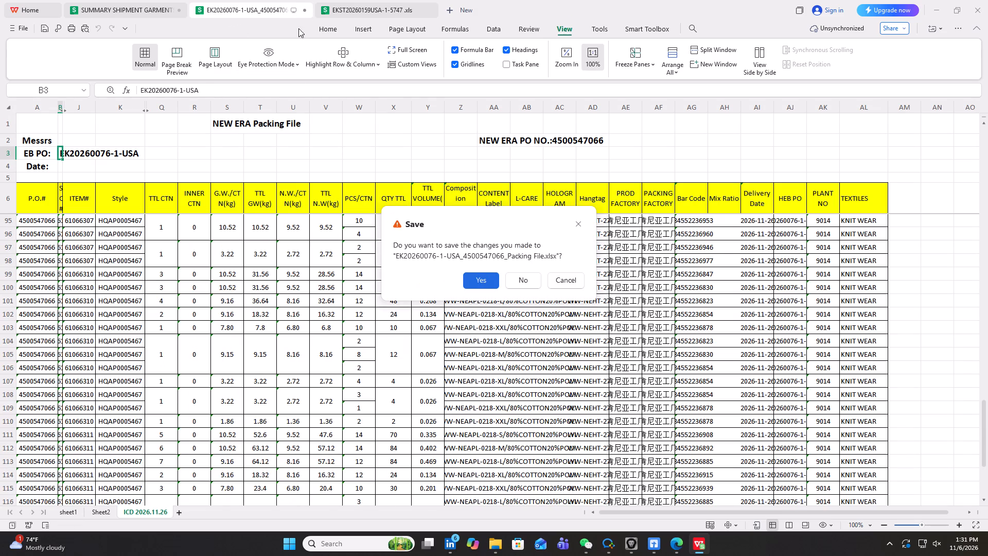
click(521, 281)
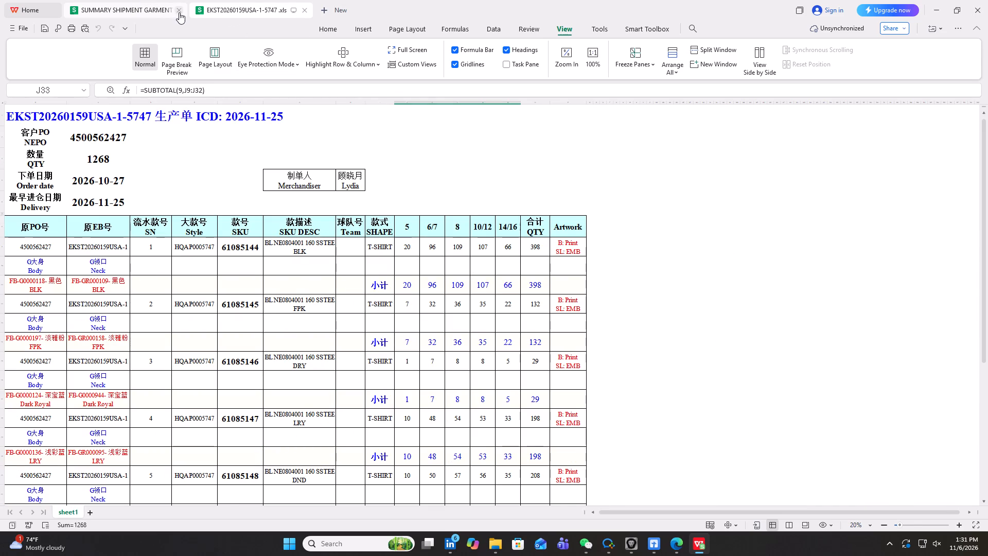
click(179, 12)
click(525, 286)
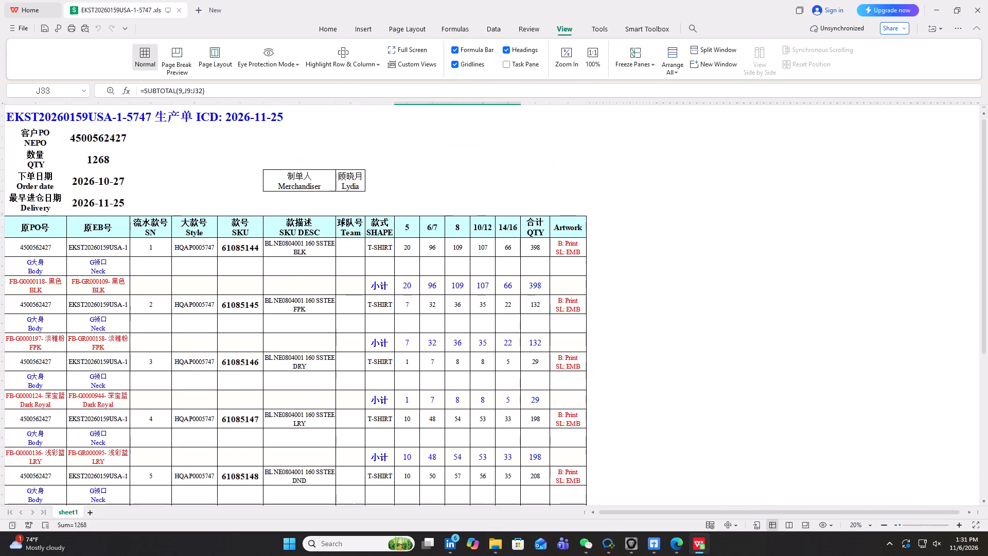
Open the EKST20260159USA-1-5748 BOM workbook from the 生产指示单 folder.
scroll(210, 287, up, 8)
click(490, 542)
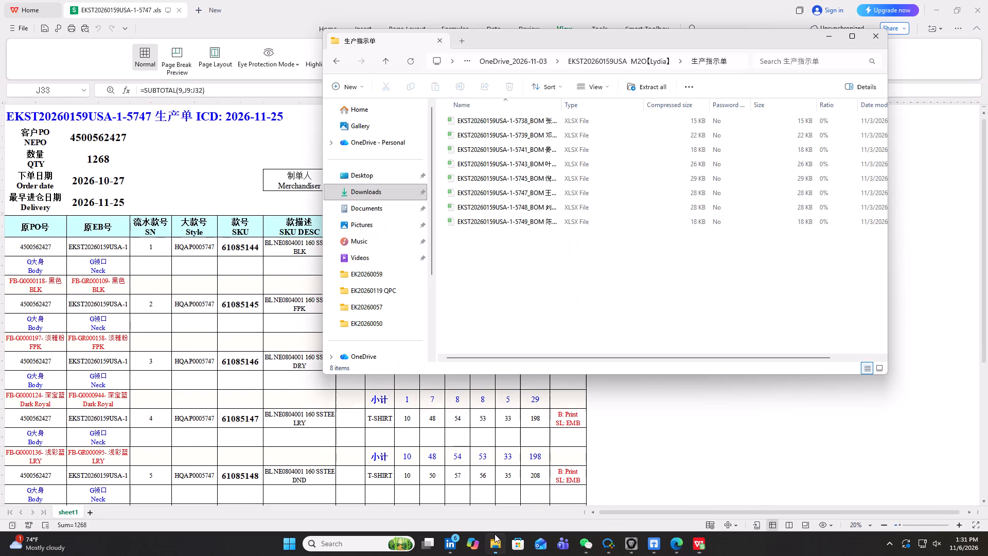
double_click(507, 205)
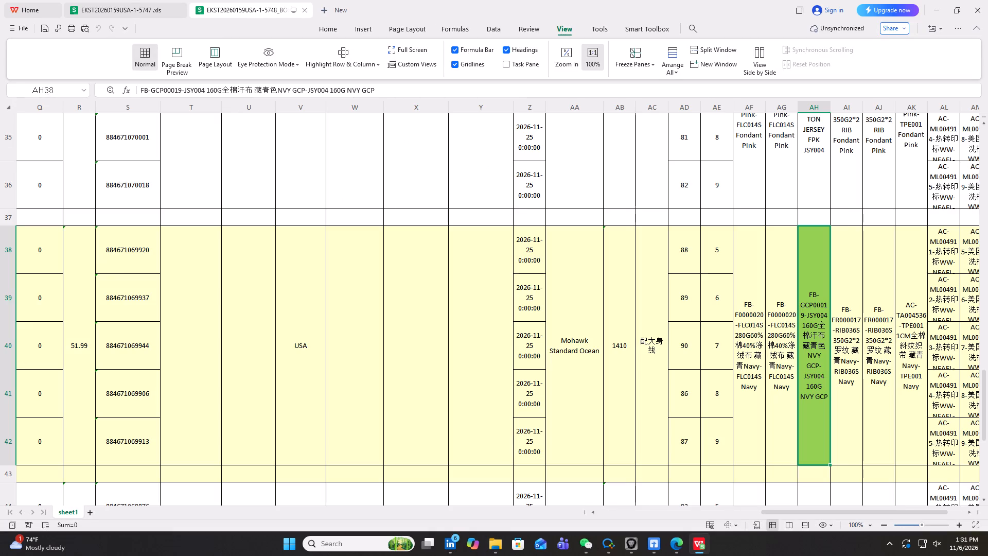
Copy the order number EKST20260159USA-1-5748 from title cell A1 of the BOM sheet.
scroll(219, 359, up, 17)
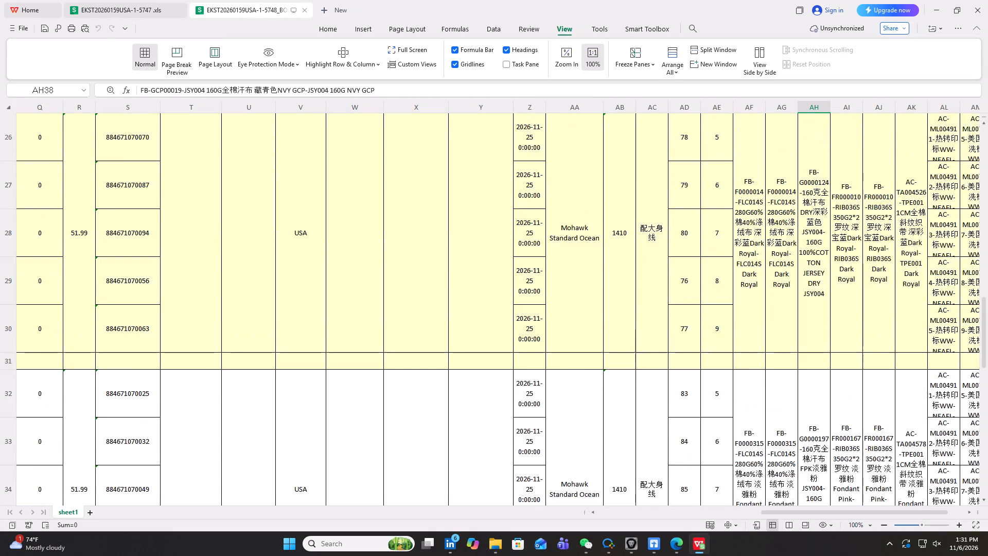
scroll(350, 336, up, 20)
scroll(350, 336, up, 20)
scroll(350, 336, up, 5)
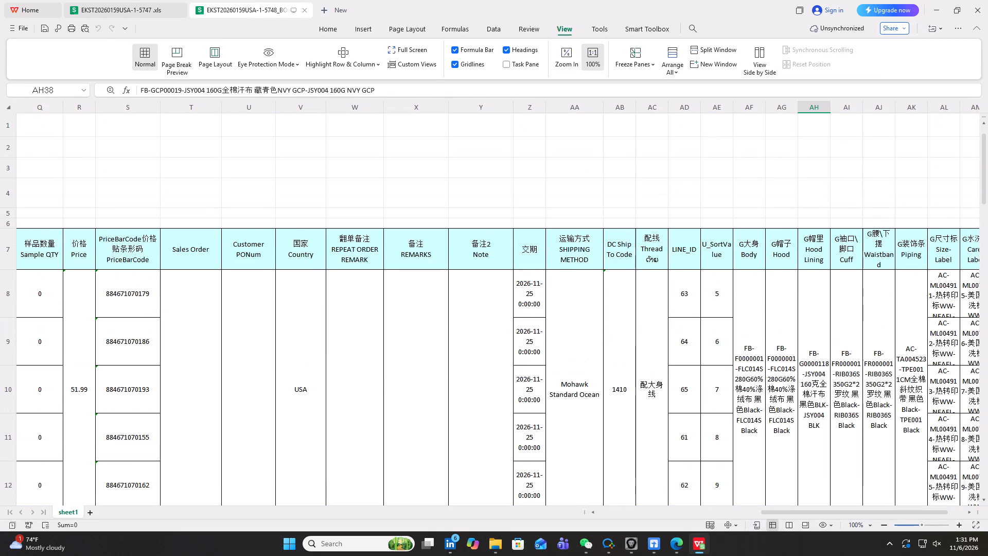
scroll(350, 336, up, 8)
drag(766, 513, 419, 466)
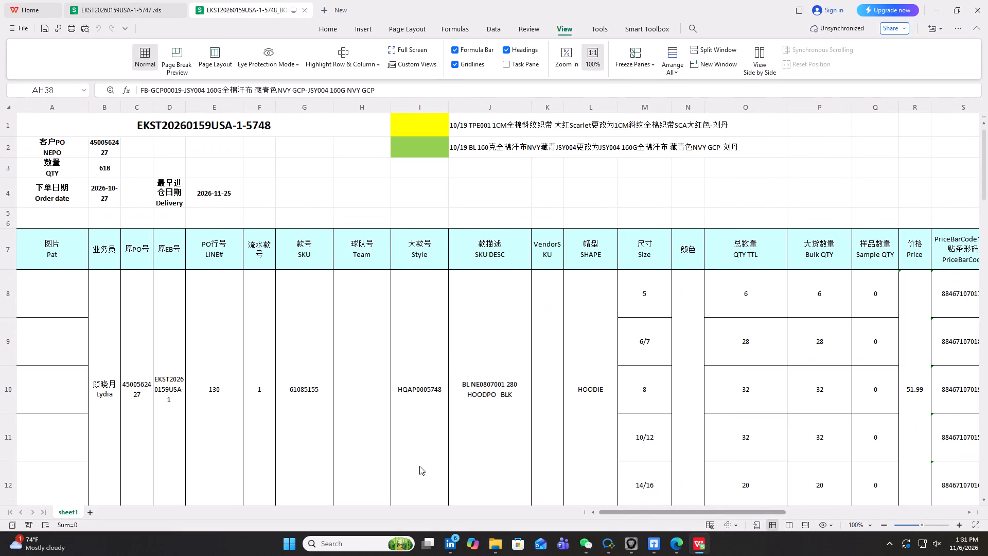
drag(419, 466, 169, 408)
scroll(115, 353, up, 6)
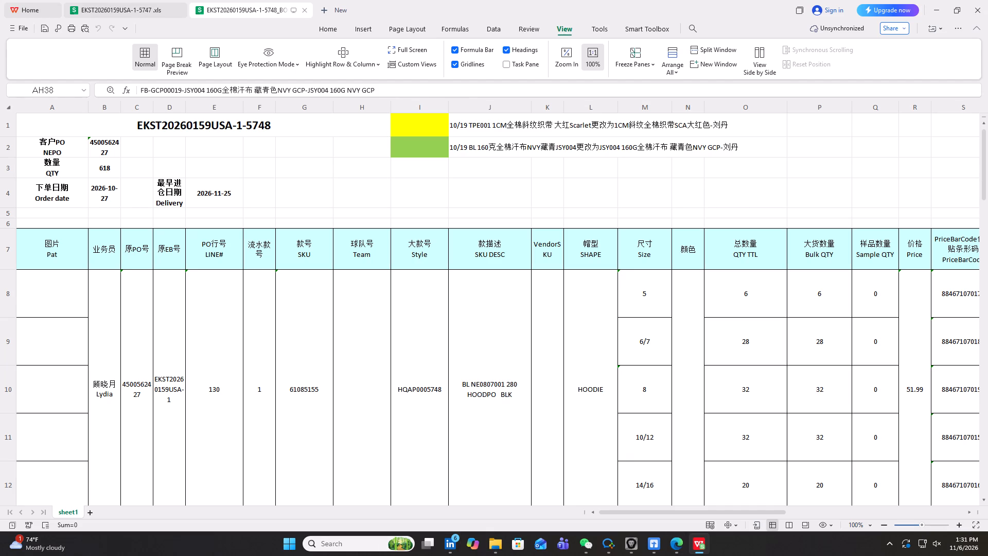
click(172, 127)
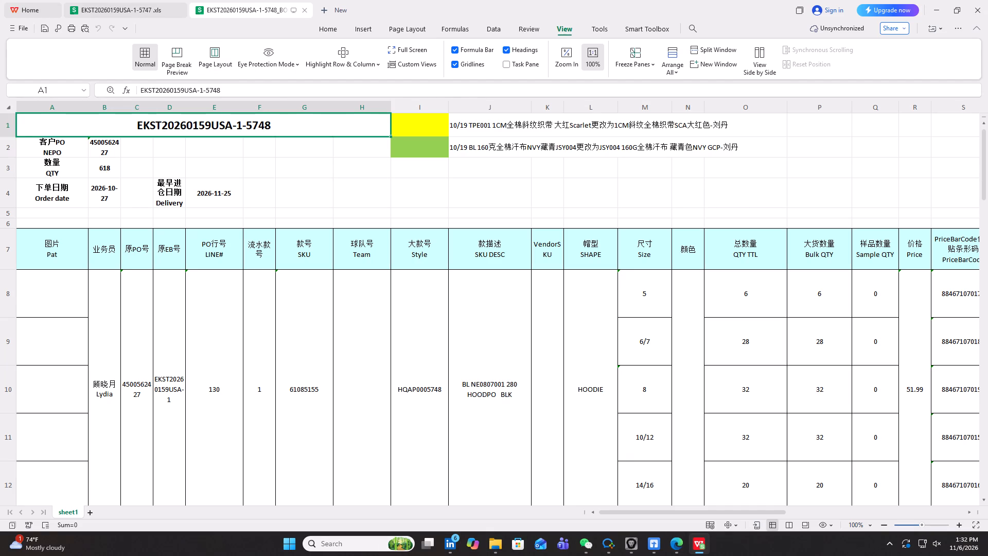
drag(227, 90, 125, 85)
click(132, 70)
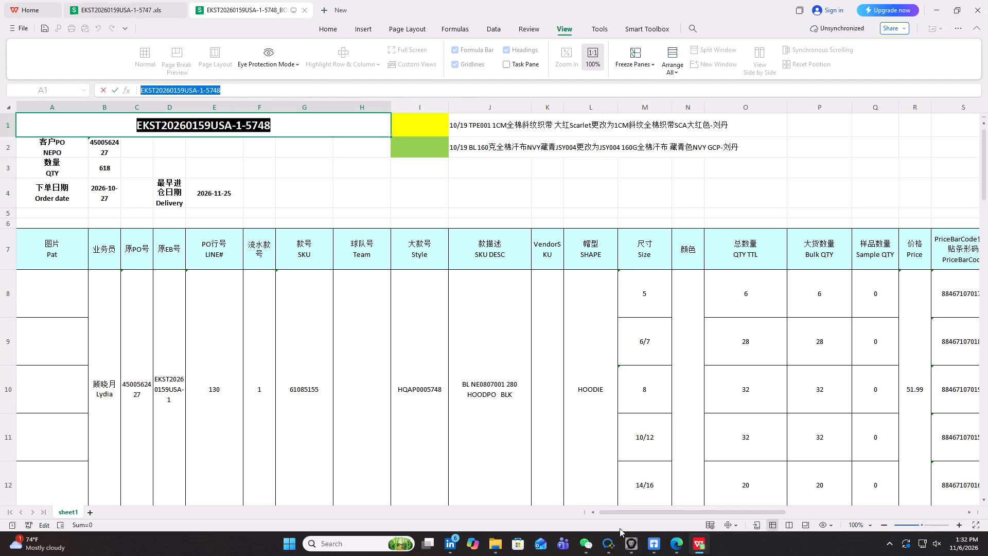
Switch to the production management system and query PROD Order2 for EB PO EKST20260159USA-1-5748.
click(630, 540)
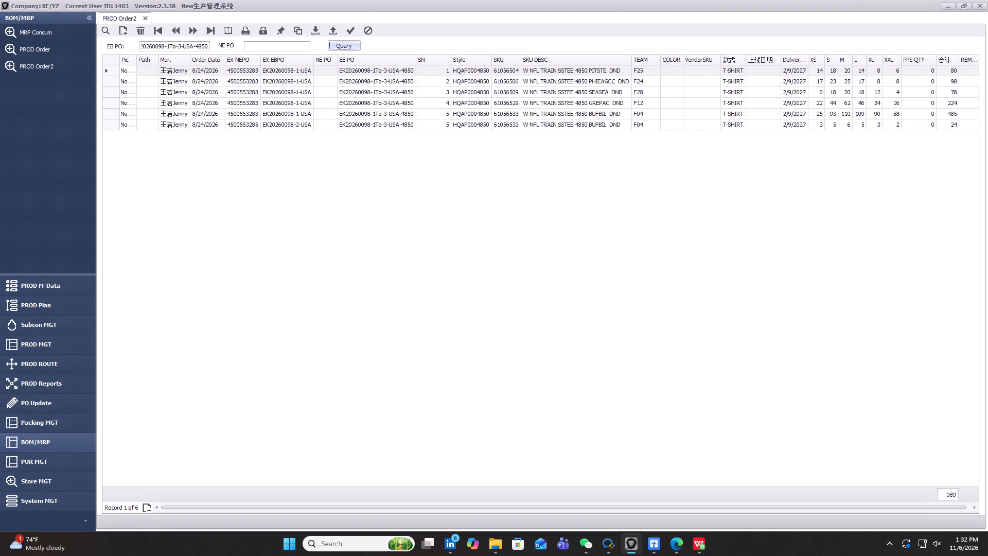
drag(207, 44, 131, 43)
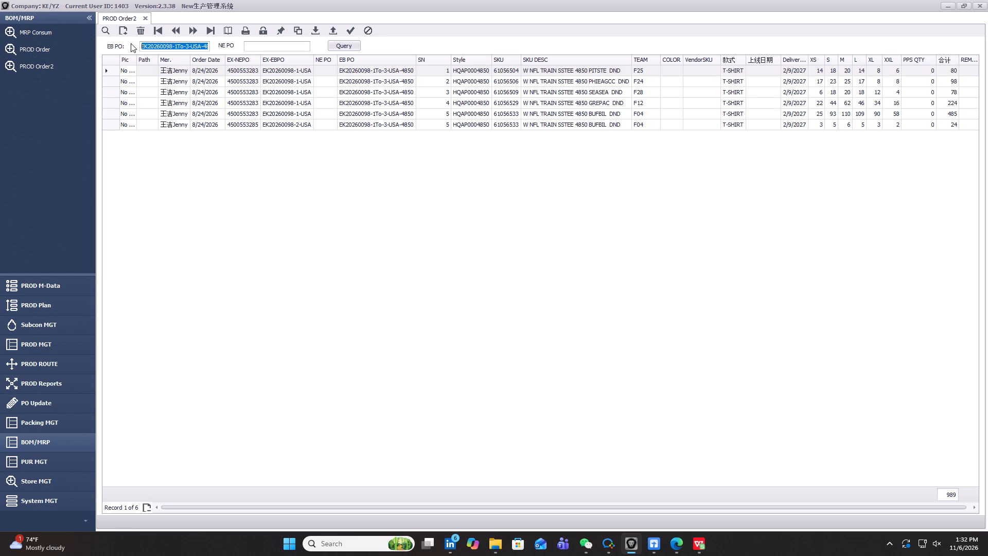
key(ctrl+v)
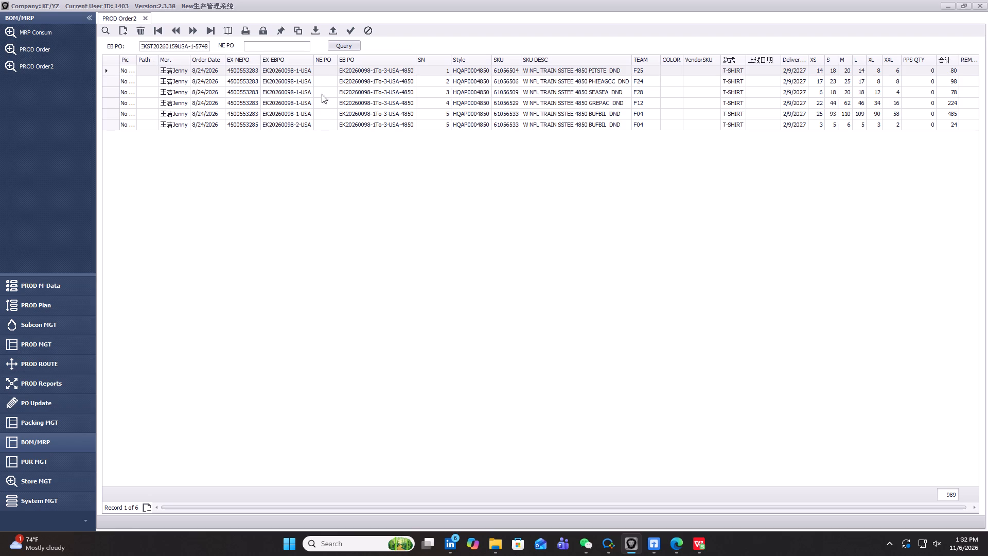
click(341, 44)
scroll(233, 224, up, 9)
scroll(368, 207, up, 8)
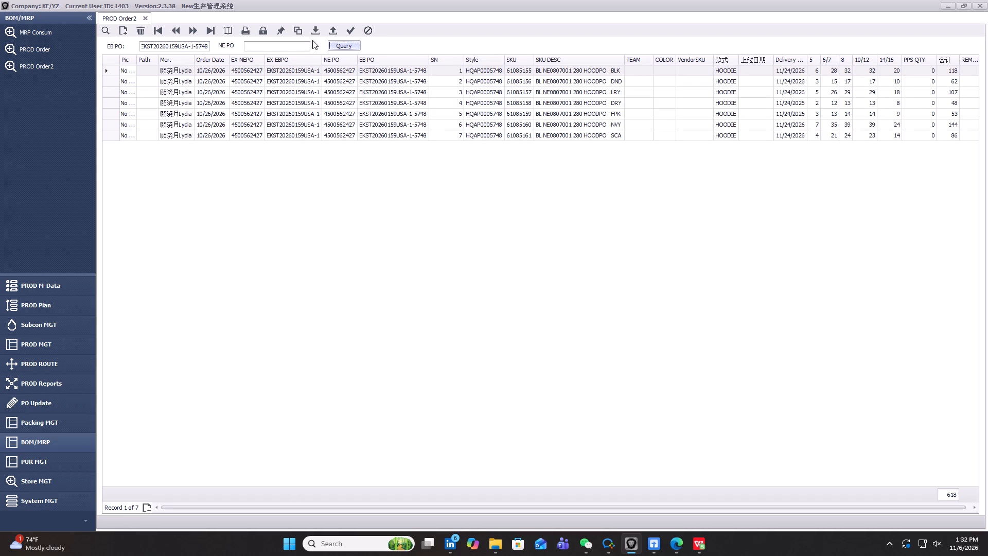
Export the queried 5748 orders with the 服装模板 template to the Desktop as Excel (2003) file EKST20260159USA-1-5748_BOM.
click(330, 30)
click(432, 267)
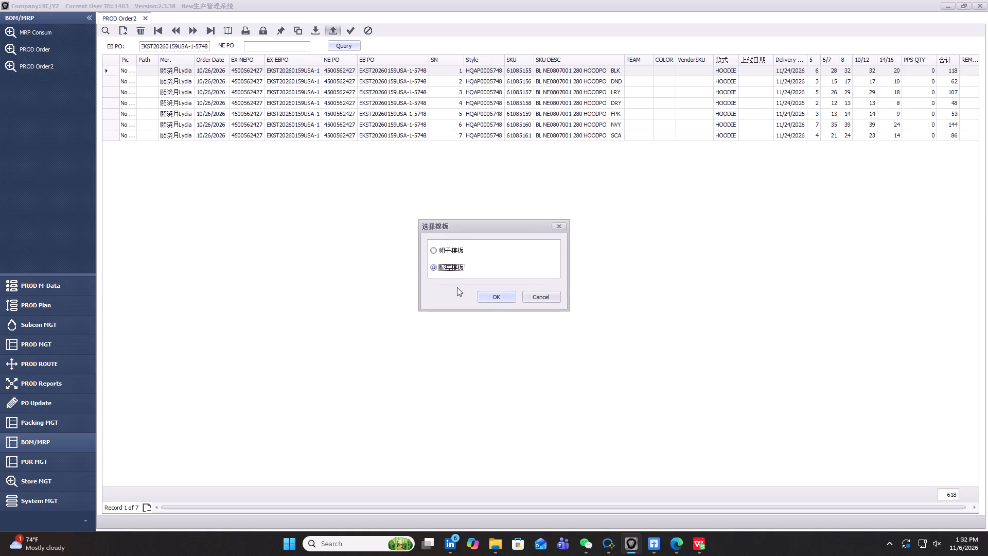
click(434, 250)
click(434, 266)
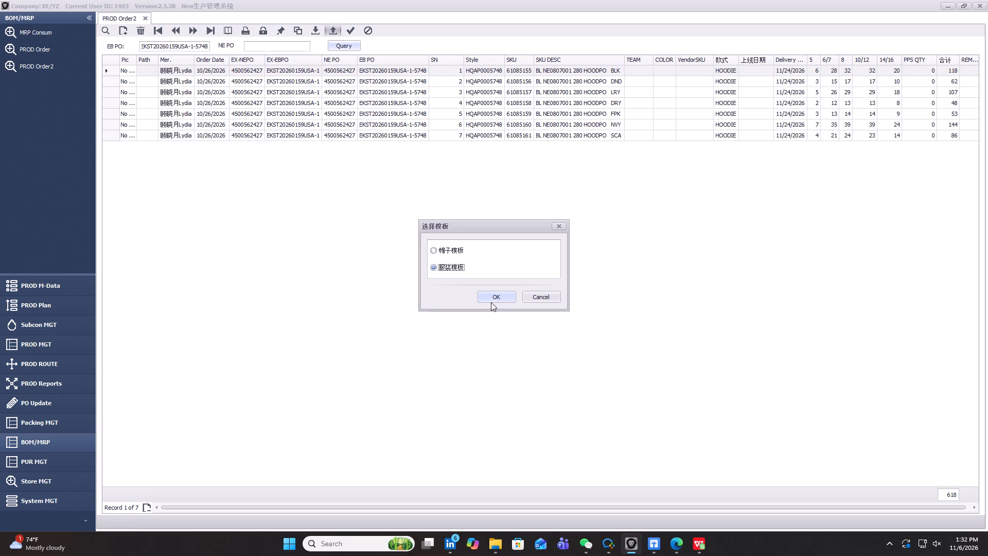
click(500, 297)
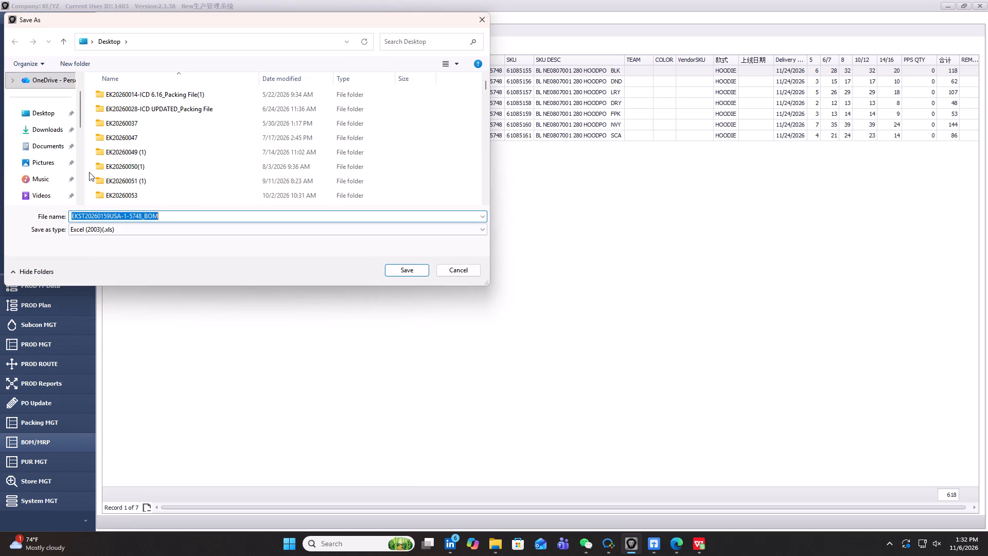
click(46, 116)
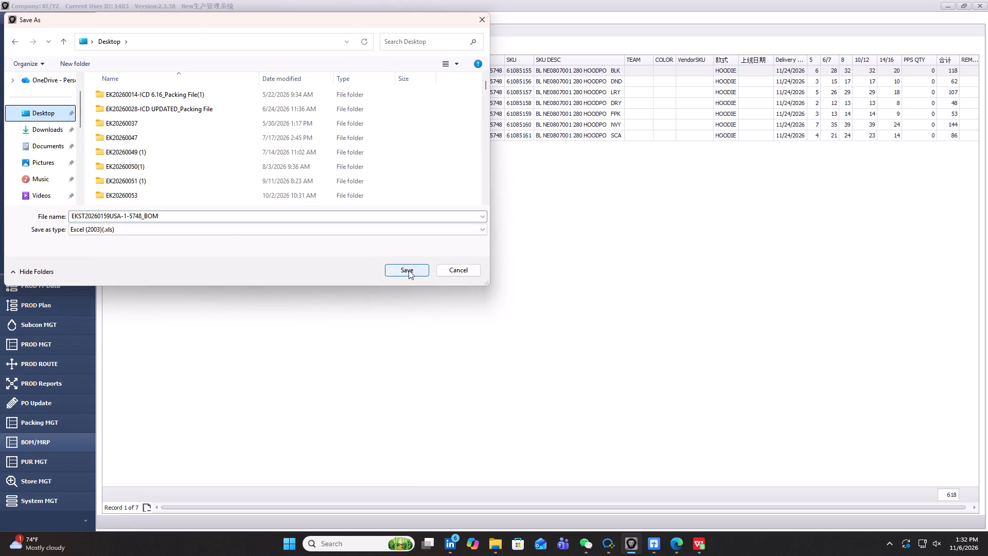
click(409, 270)
click(489, 303)
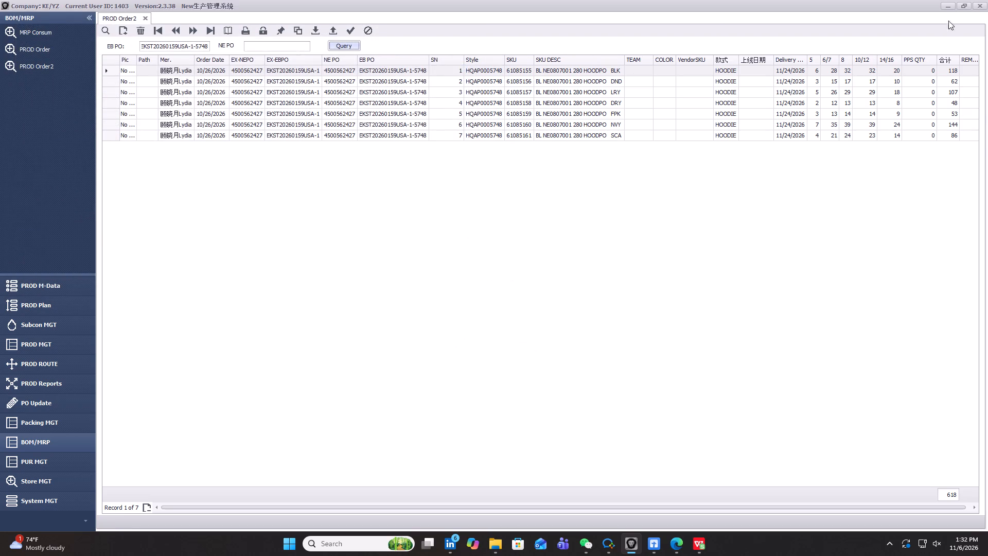
Go to the desktop and open the newly exported EKST20260159USA-1-5748_BOM workbook in WPS Office.
click(942, 2)
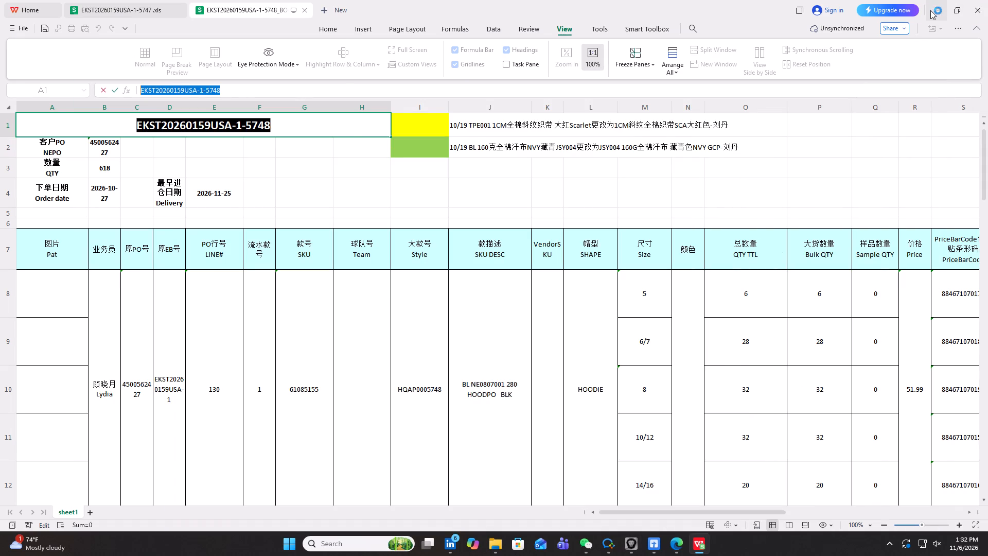
click(930, 10)
click(830, 33)
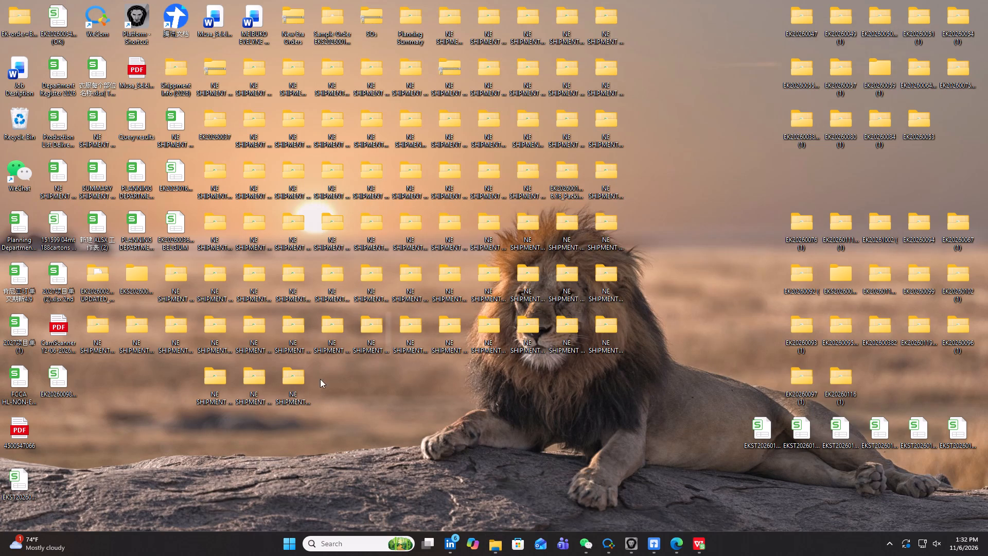
click(30, 479)
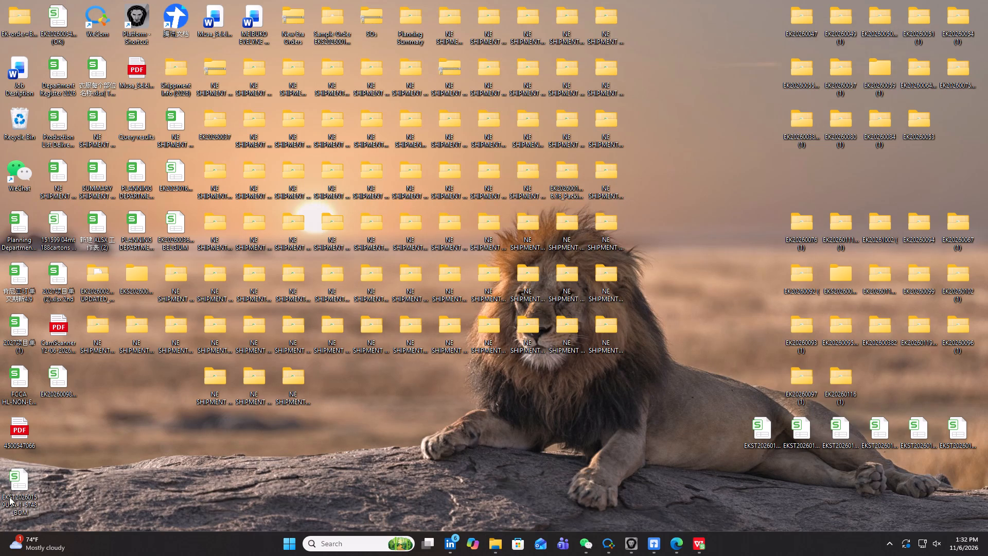
double_click(9, 484)
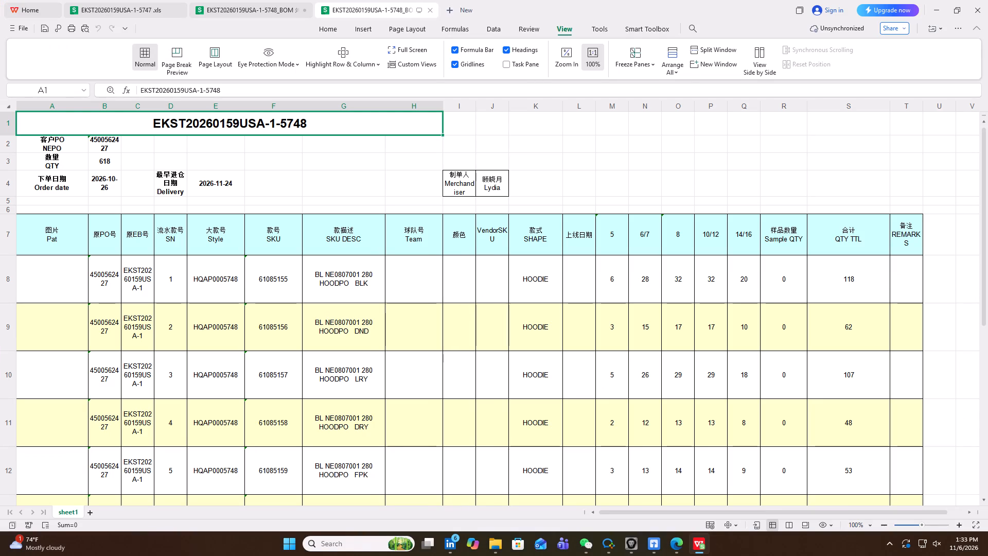
scroll(190, 386, up, 7)
scroll(147, 344, down, 8)
scroll(148, 343, up, 4)
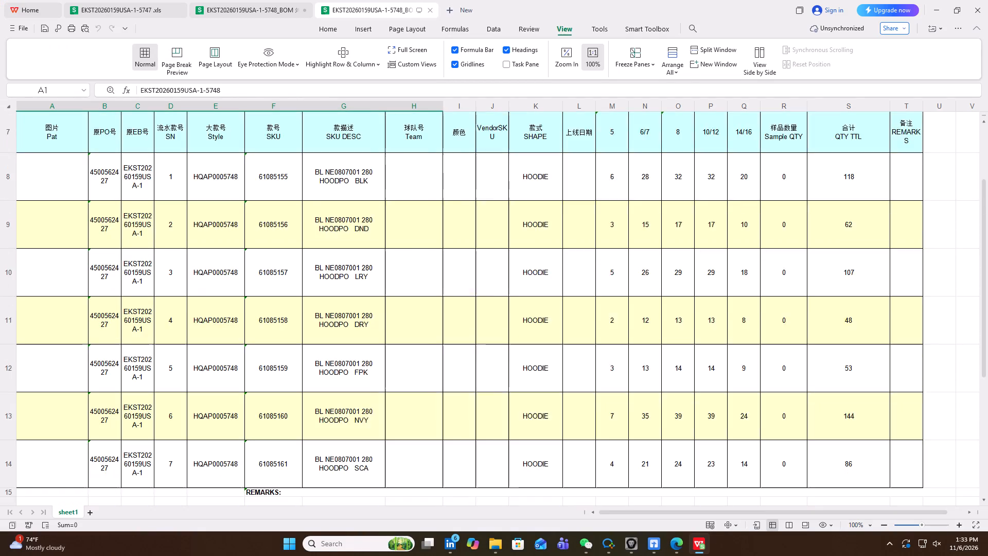
scroll(148, 343, up, 13)
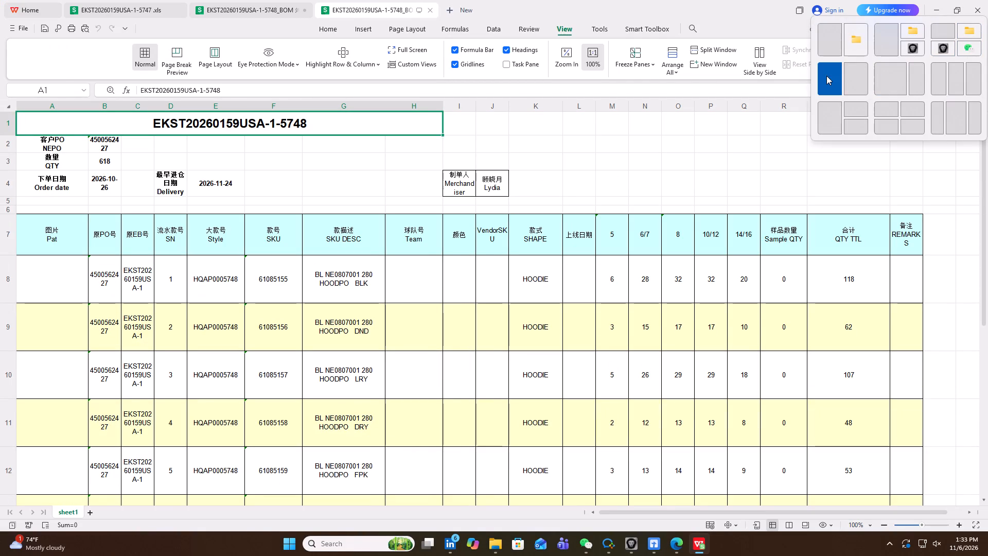
Detach the original 5748 BOM workbook into its own window and place it side by side with the exported one.
click(826, 76)
drag(134, 9, 392, 102)
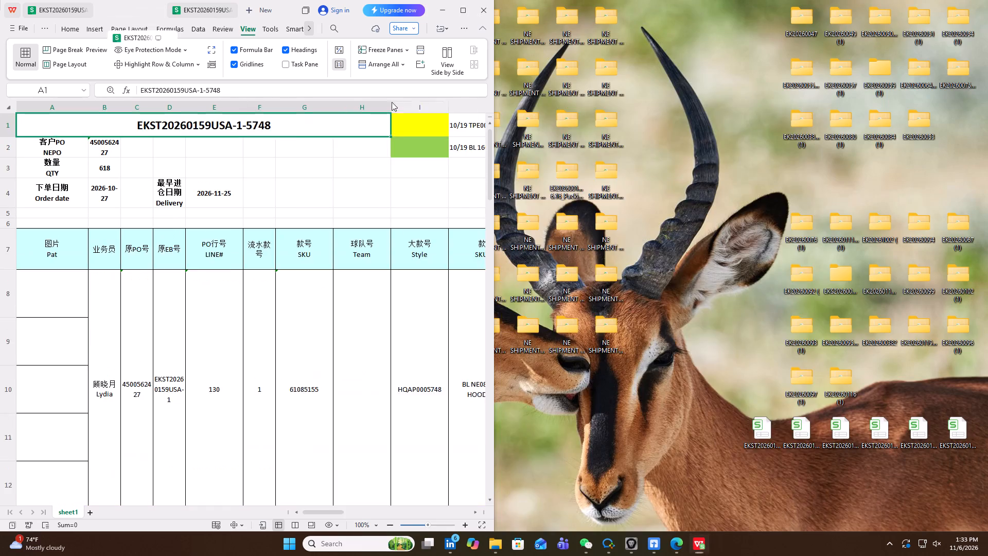
drag(392, 102, 425, 96)
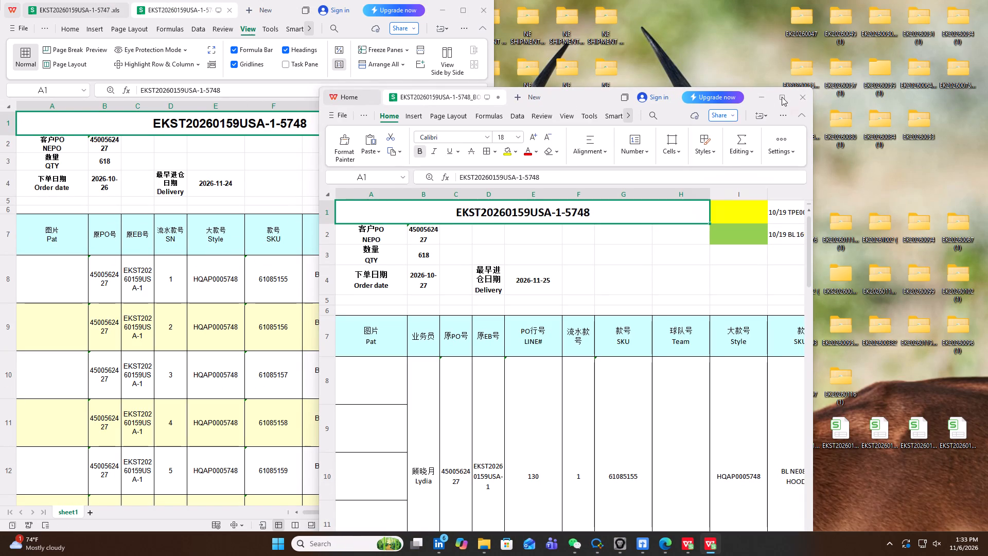
click(720, 160)
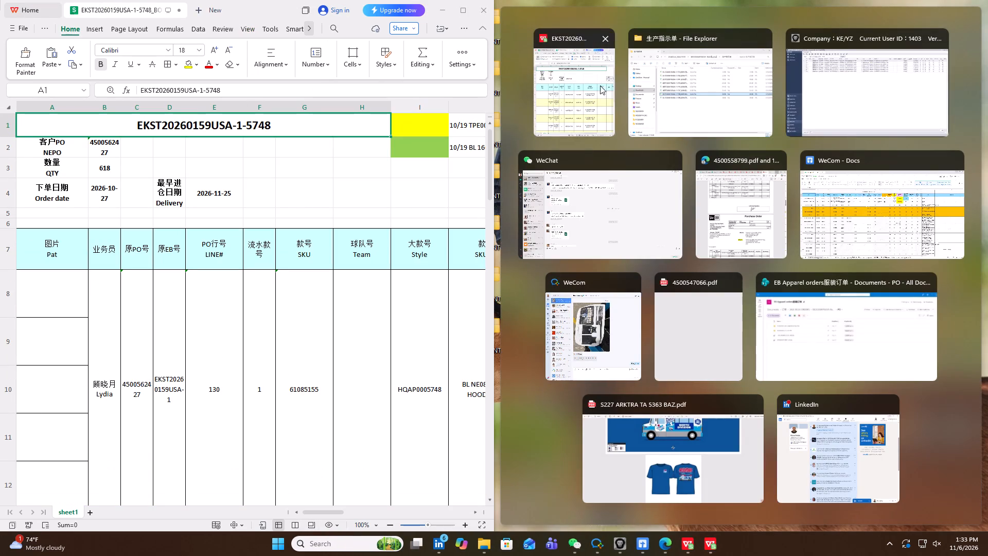
click(594, 85)
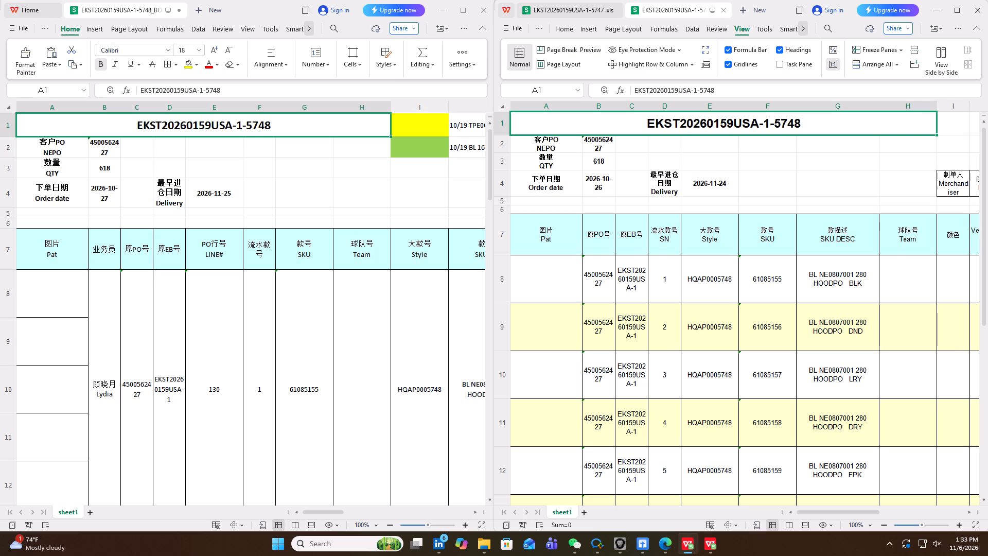
Maximize the exported 5748 workbook and unmerge the order-number title cell in row 1.
click(954, 6)
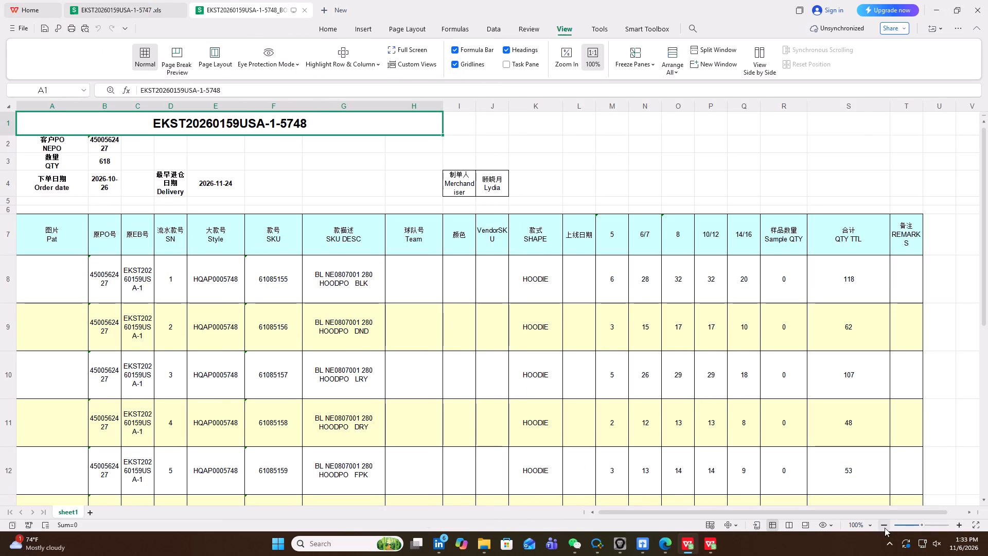
click(885, 528)
scroll(129, 296, down, 1)
scroll(129, 296, up, 5)
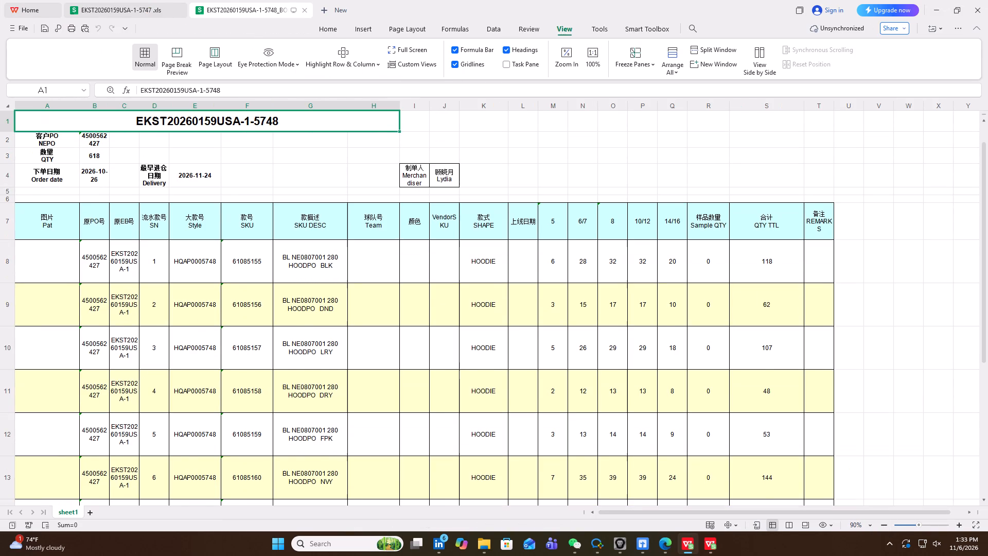
scroll(129, 296, up, 4)
click(330, 29)
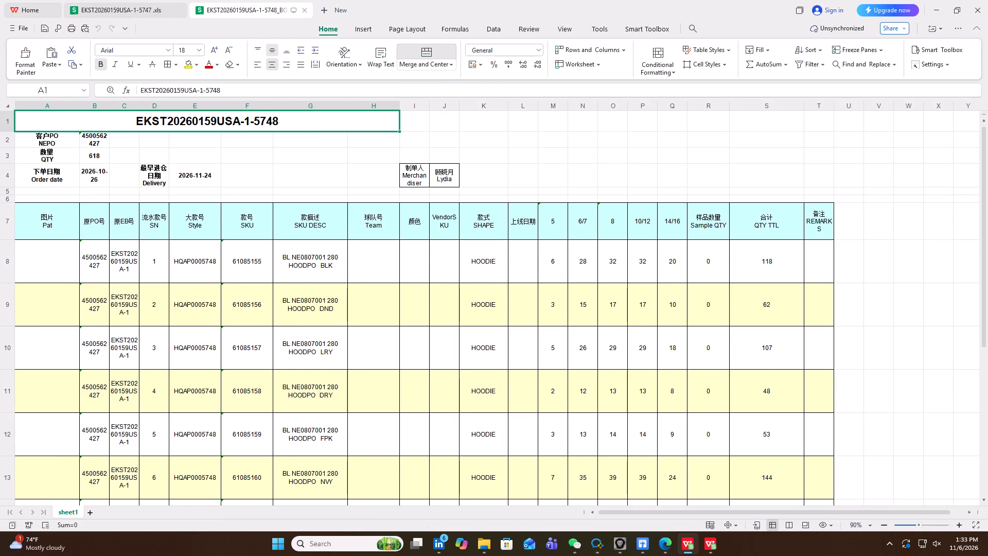
click(413, 50)
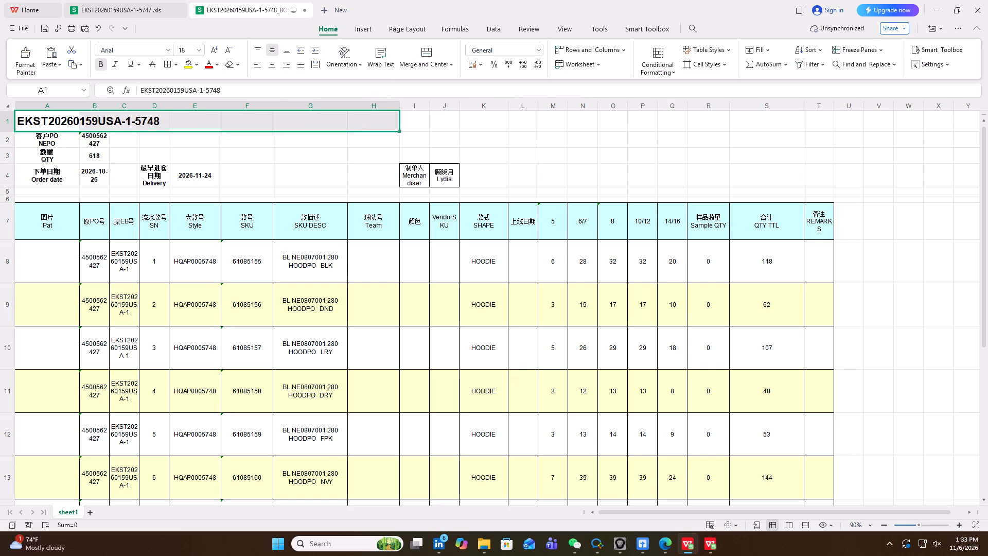
Insert one row below the order date row 4 and make the new row 5 taller.
click(5, 178)
right_click(5, 178)
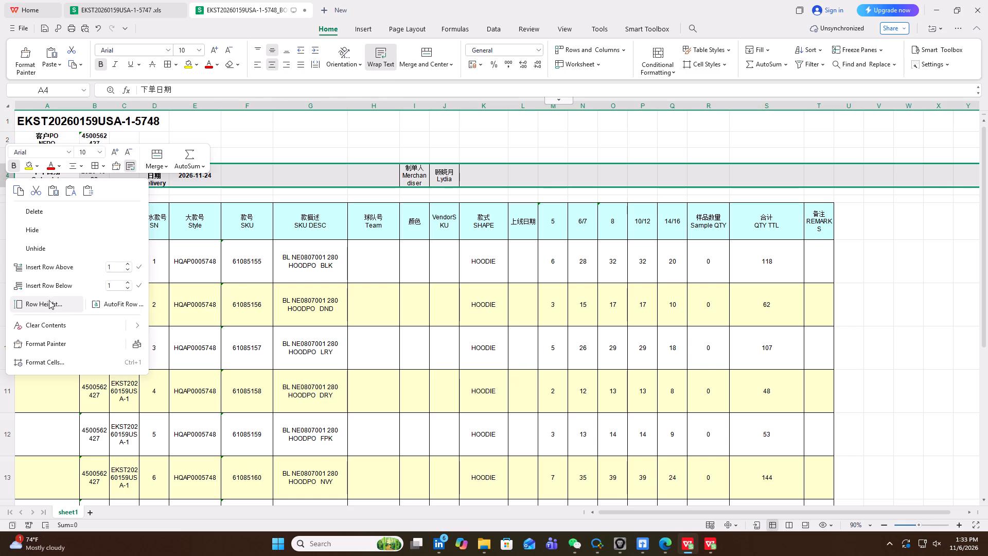
click(51, 287)
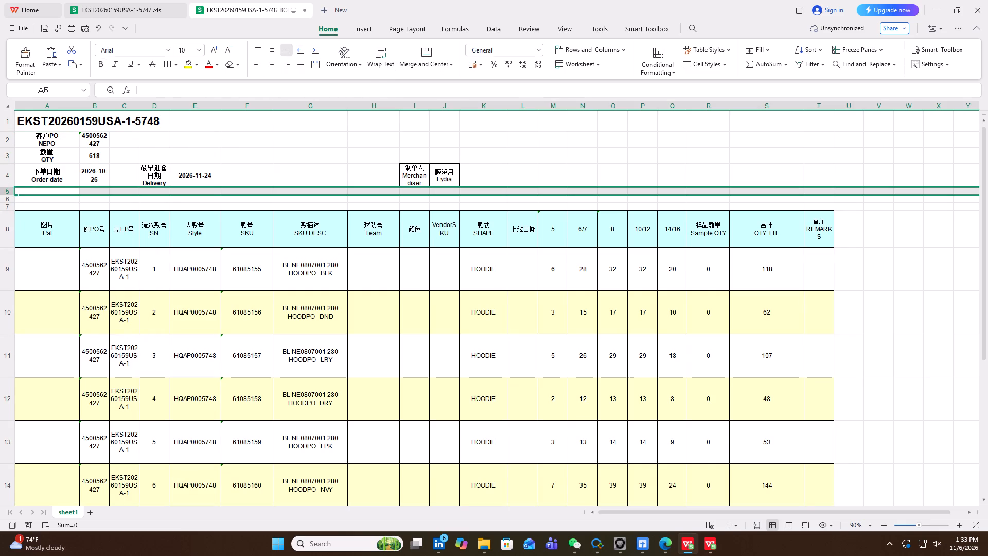
drag(10, 195, 11, 203)
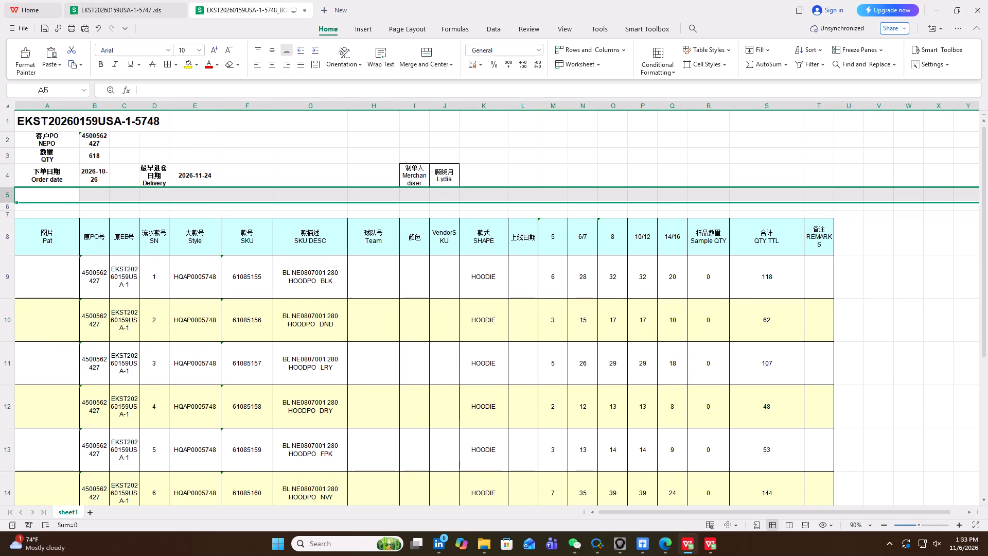
click(10, 203)
Move the 最早进仓日期 Delivery label and its date from D4:E4 to A5:B5.
drag(148, 176, 195, 178)
key(ctrl+x)
click(49, 200)
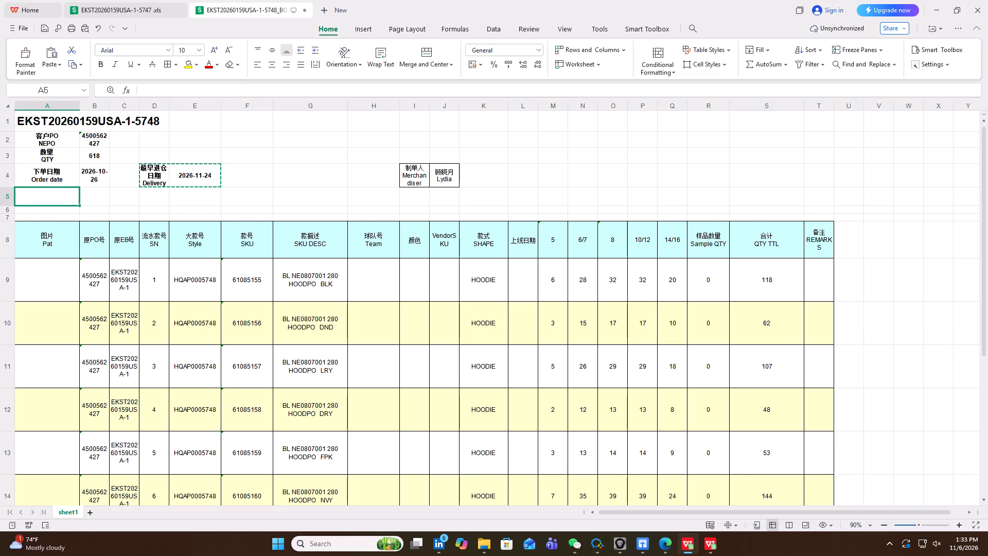
key(ctrl+v)
click(123, 196)
click(94, 194)
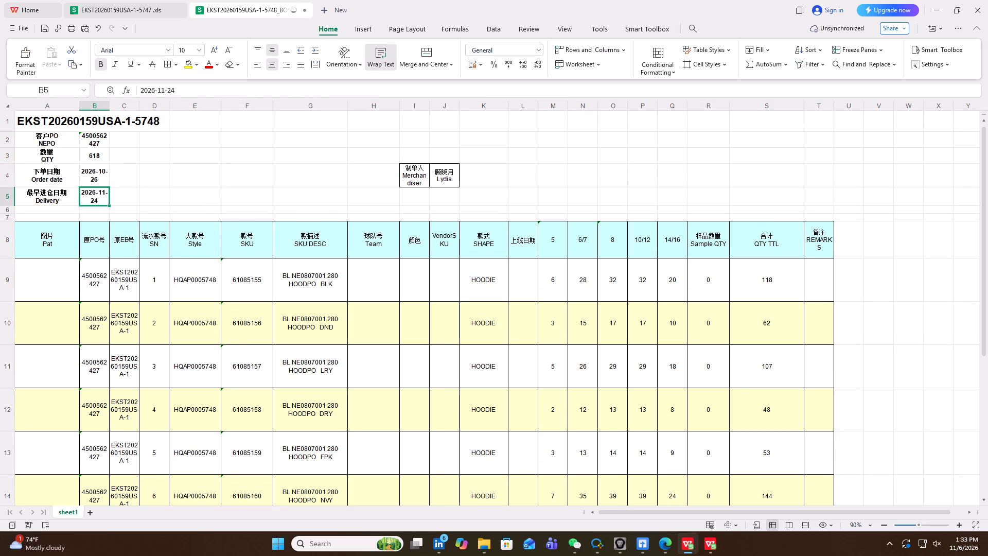
Widen column B so that the PO number and the dates each fit on one line.
drag(110, 106, 127, 111)
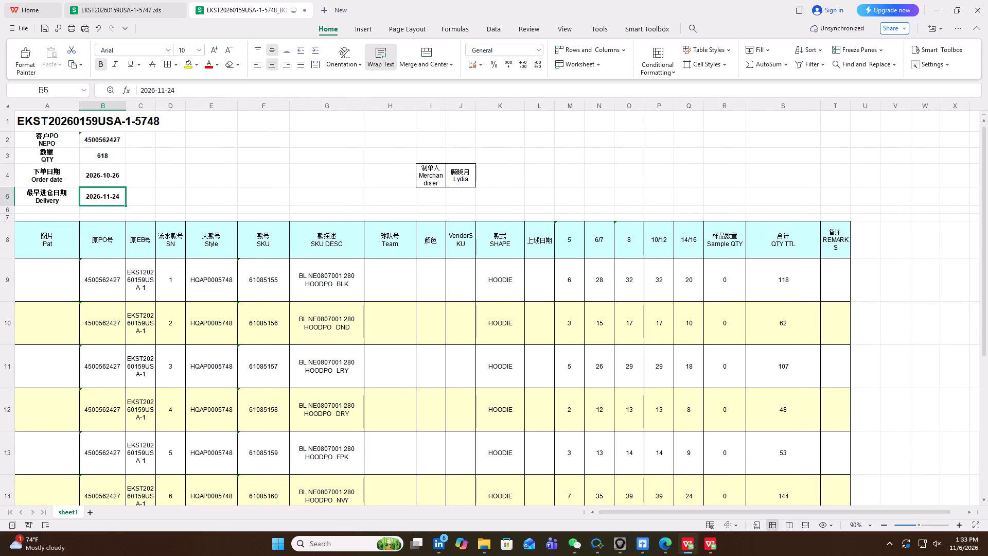
Unmerge the REMARKS cell in row 16 below the order table and clear its text.
click(880, 527)
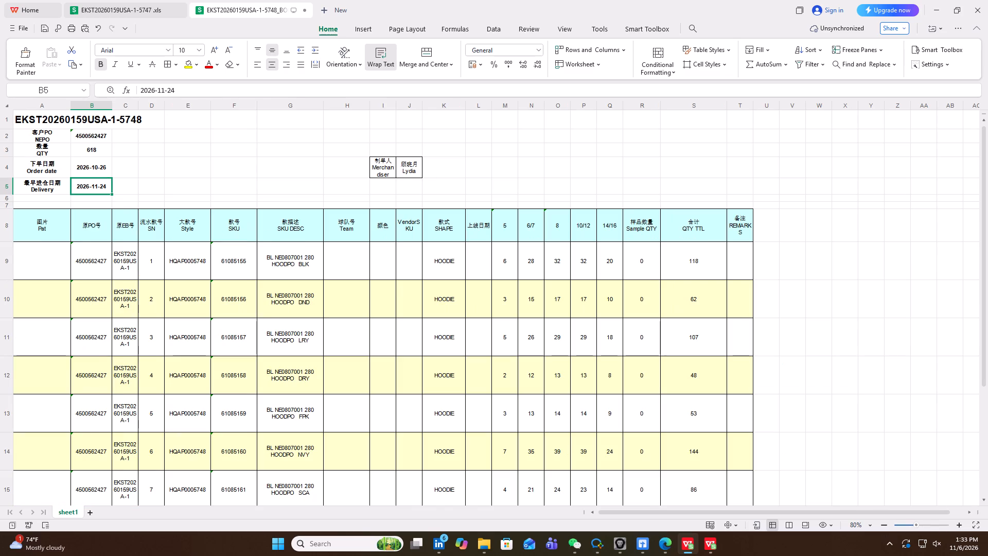
scroll(357, 325, up, 8)
click(50, 257)
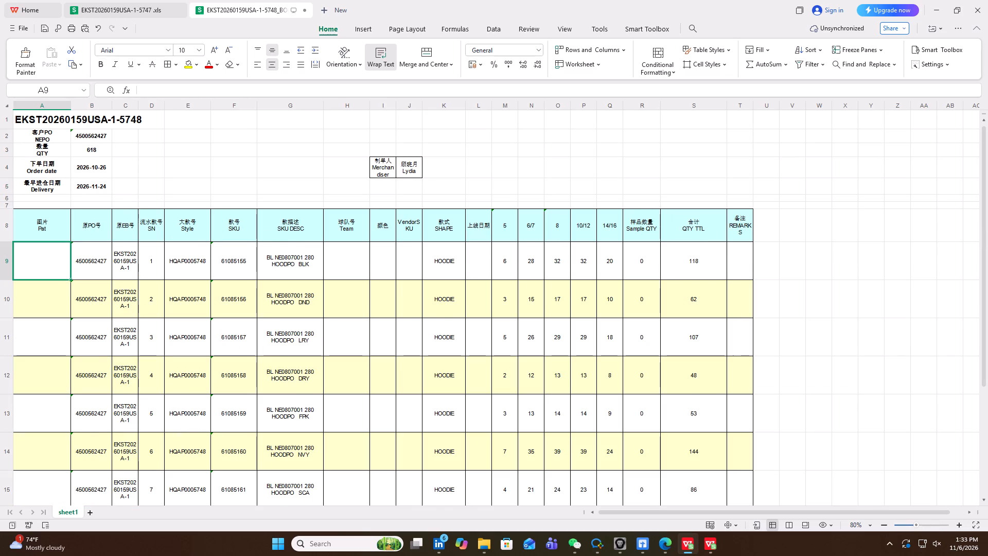
scroll(432, 304, down, 4)
scroll(432, 304, up, 2)
scroll(434, 309, down, 1)
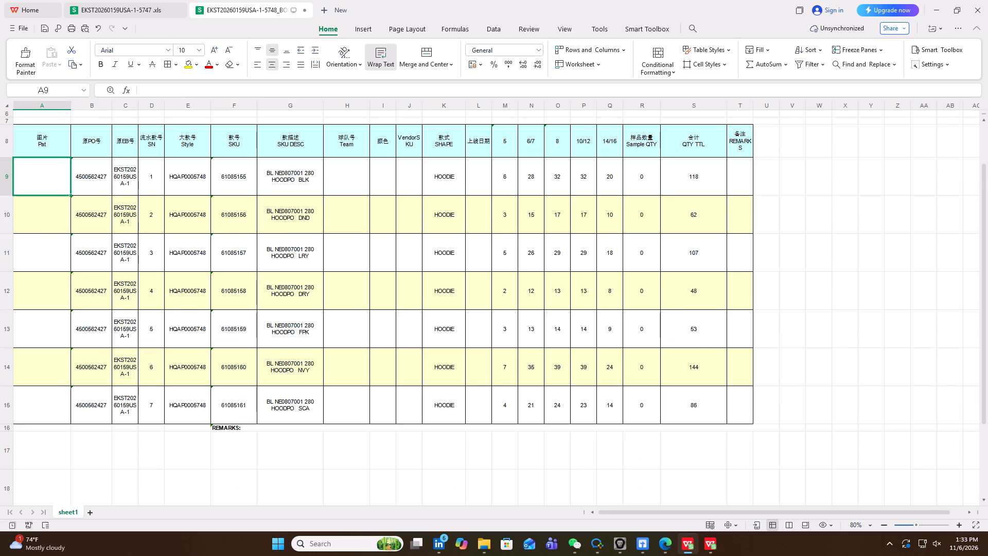
click(262, 431)
click(427, 50)
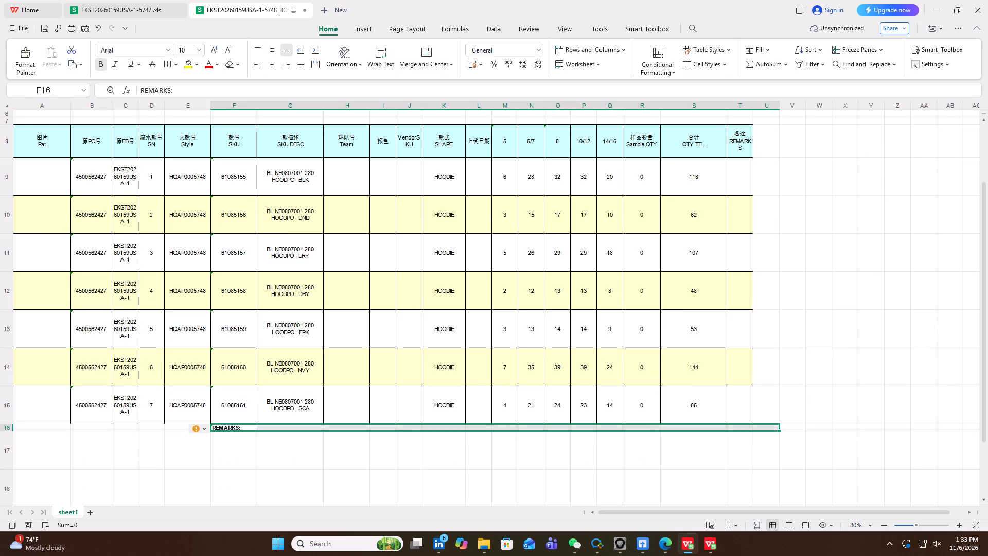
click(232, 429)
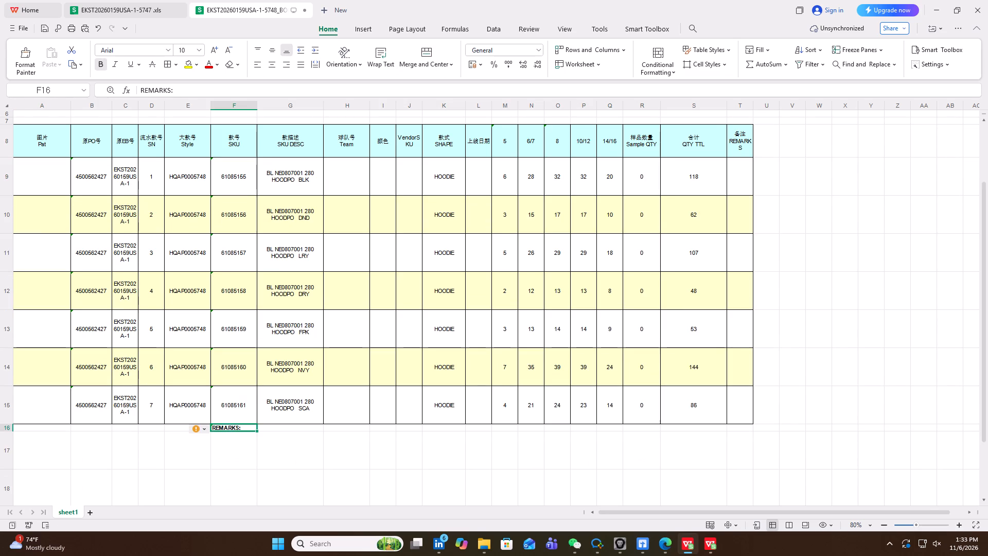
key(Delete)
scroll(278, 359, up, 7)
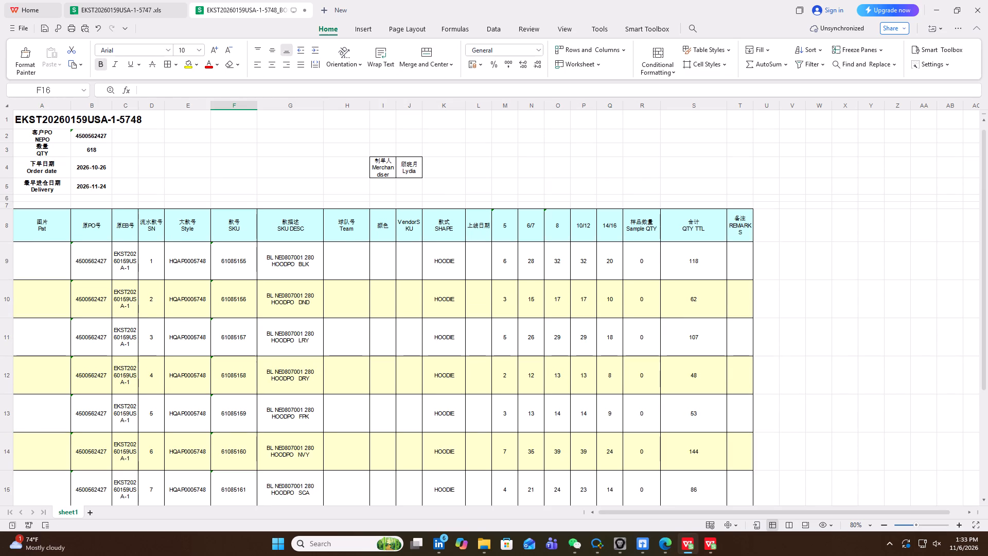
scroll(213, 358, down, 2)
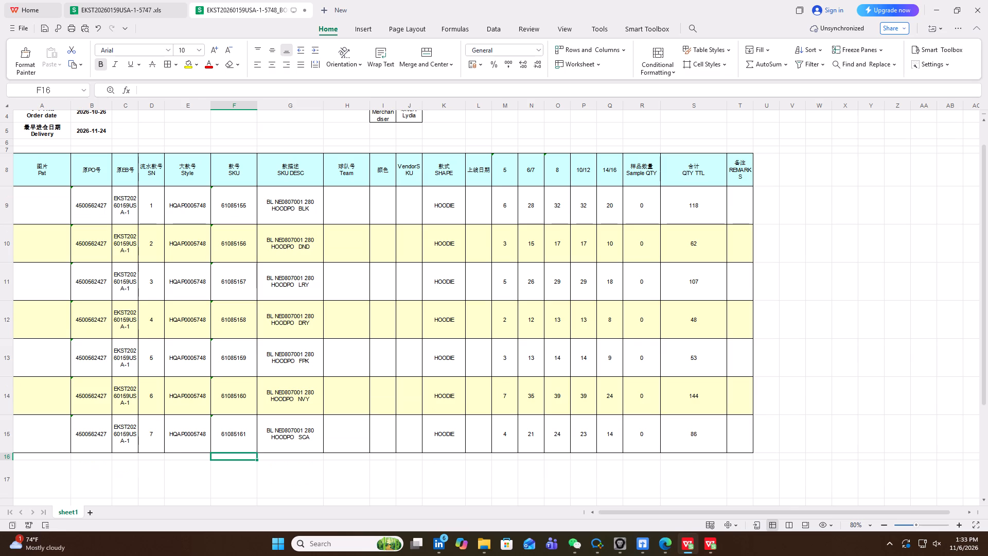
scroll(145, 322, up, 1)
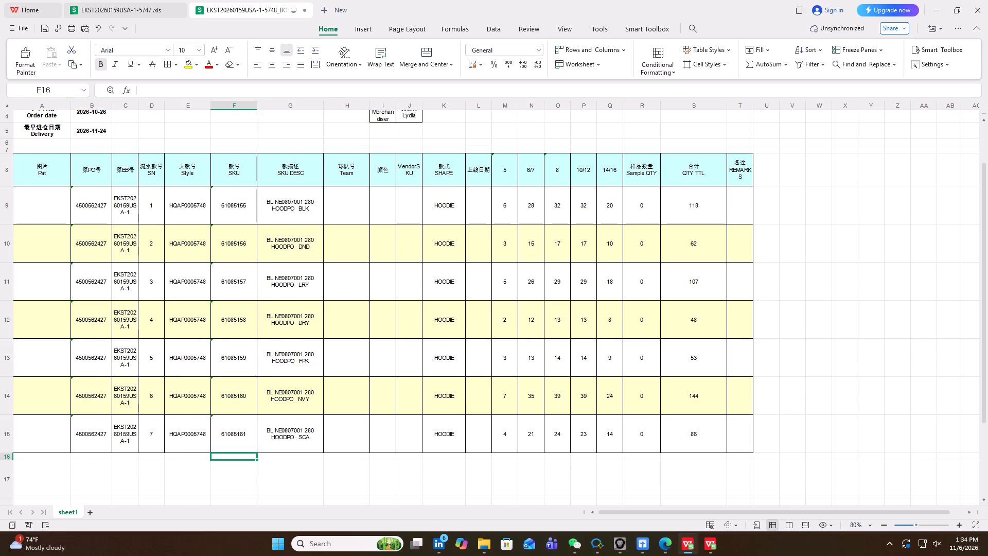
Copy the formatting of blank cell A9 onto the range A9:T16 to remove the yellow row banding.
scroll(145, 322, up, 5)
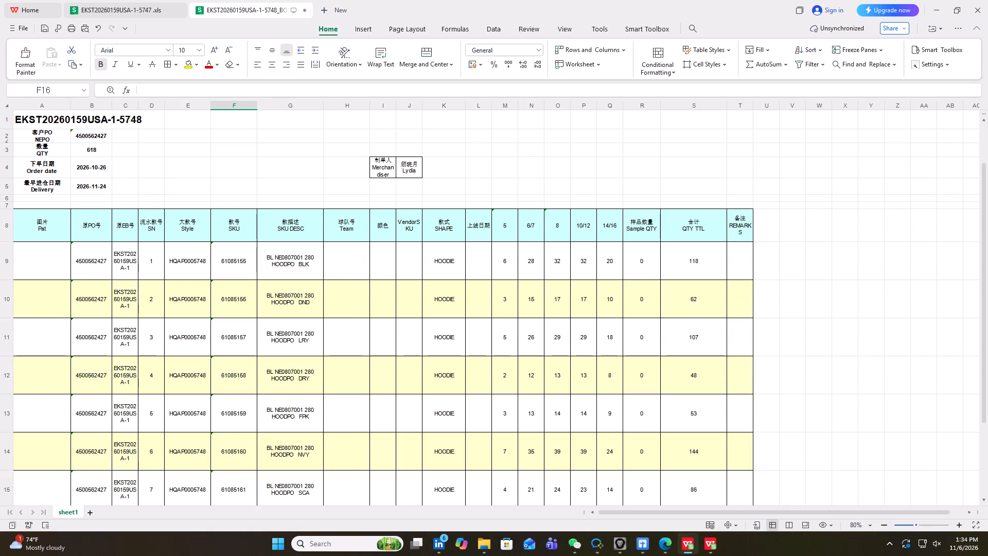
scroll(127, 351, down, 1)
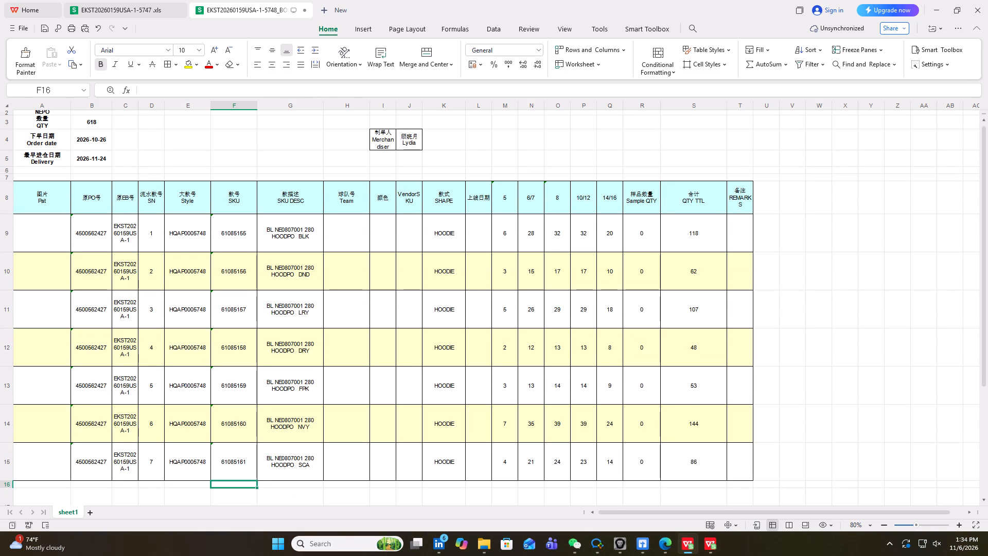
scroll(63, 282, up, 6)
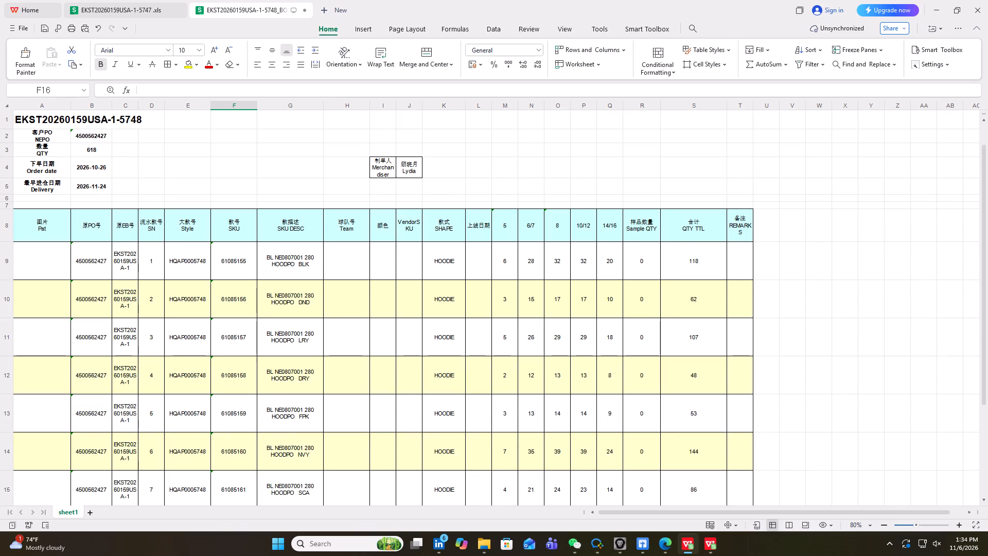
click(110, 106)
click(34, 257)
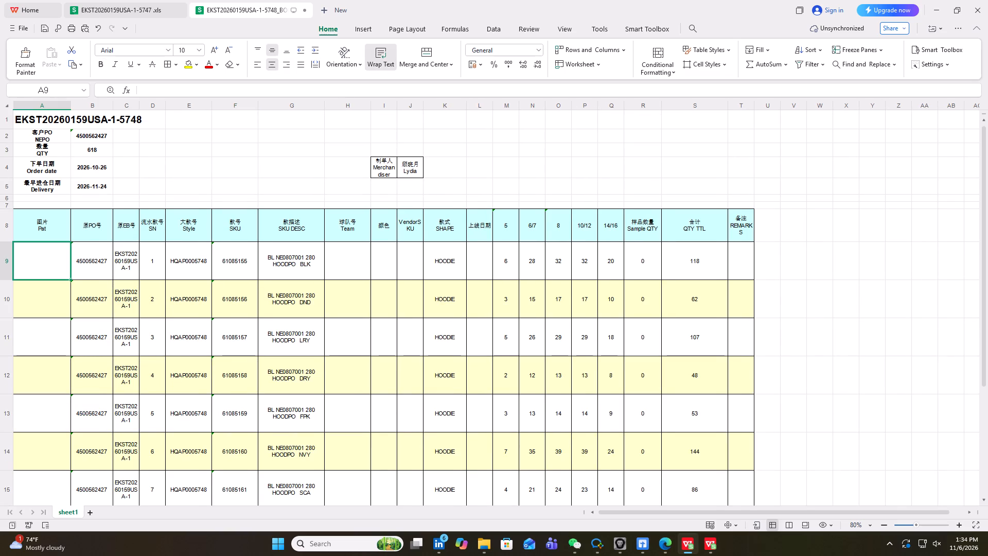
click(17, 49)
drag(49, 270, 358, 287)
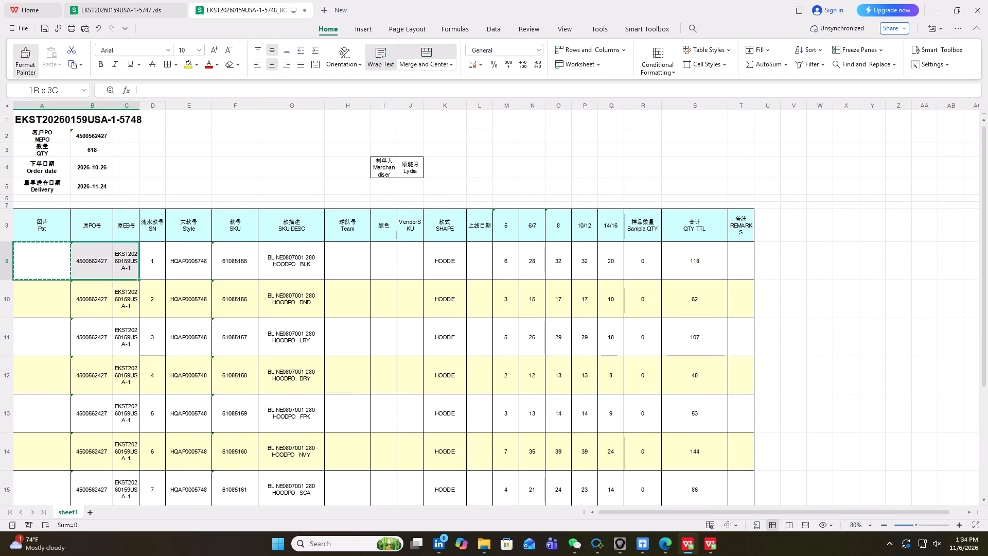
drag(358, 287, 742, 555)
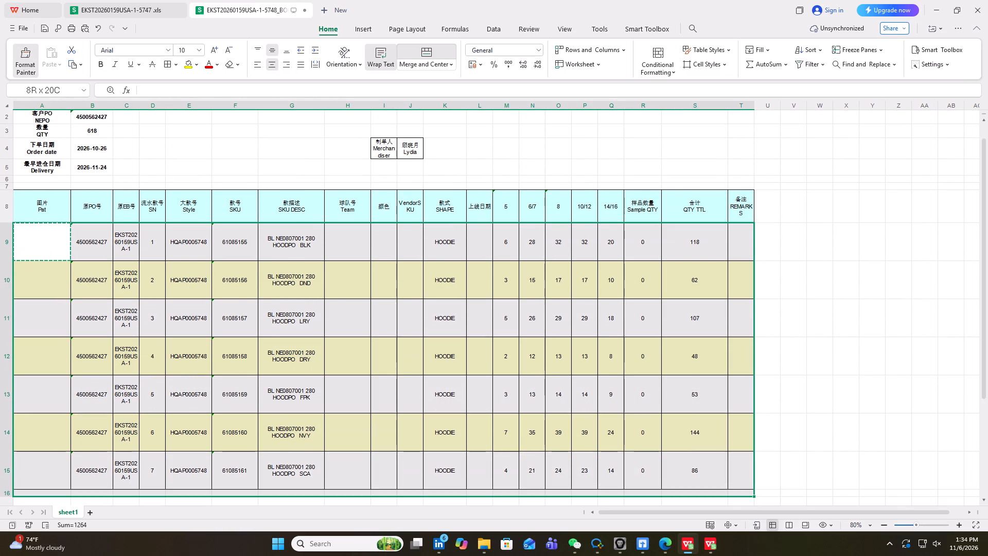
drag(742, 555, 742, 477)
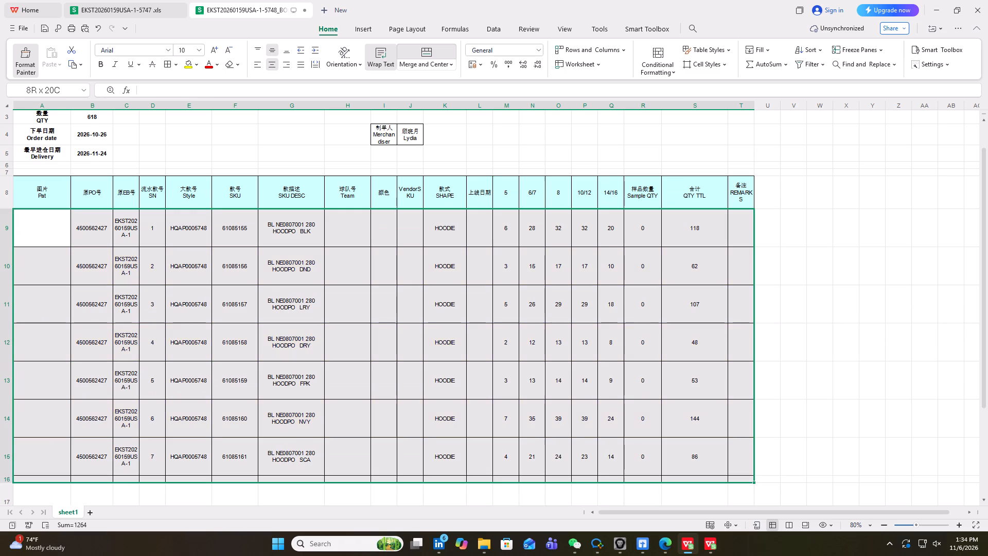
scroll(289, 353, up, 4)
scroll(390, 340, down, 2)
click(410, 310)
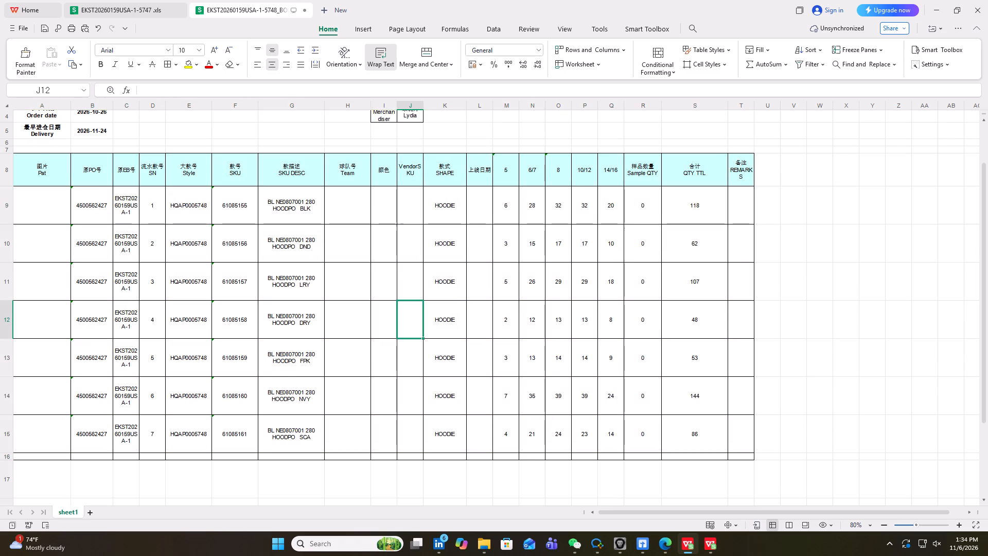
Move the 制单人 Merchandiser label and its name cell from I4:J4 to G4:H4.
scroll(388, 325, up, 3)
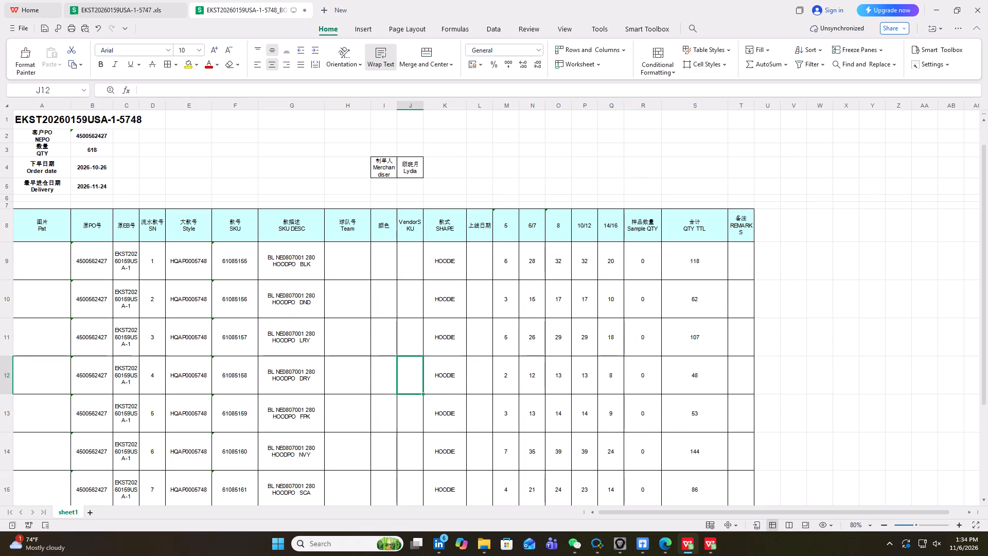
drag(383, 169, 410, 171)
key(ctrl+x)
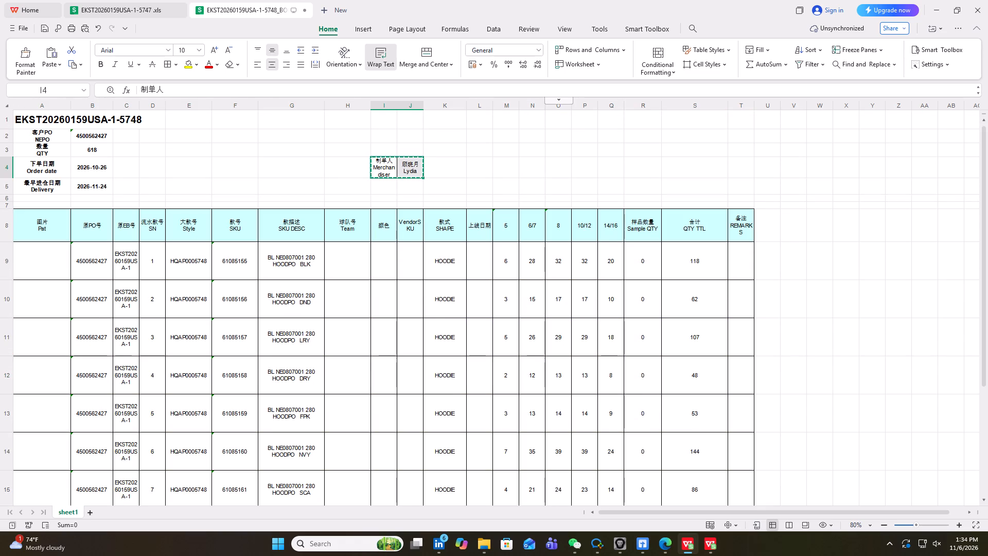
click(294, 168)
key(ctrl+v)
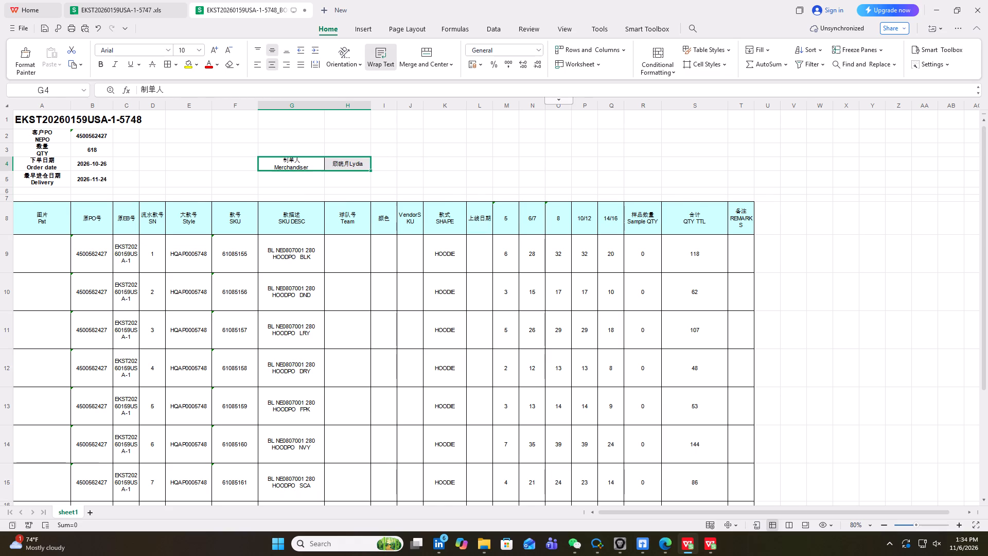
Delete the 颜色, VendorSKU and 上线日期 columns from the order table.
scroll(411, 294, down, 2)
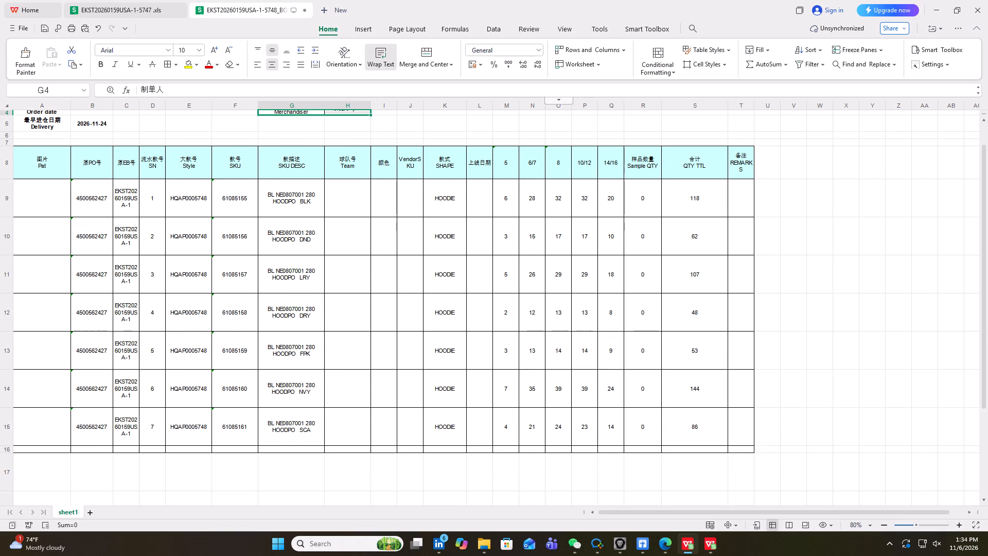
drag(382, 107, 407, 110)
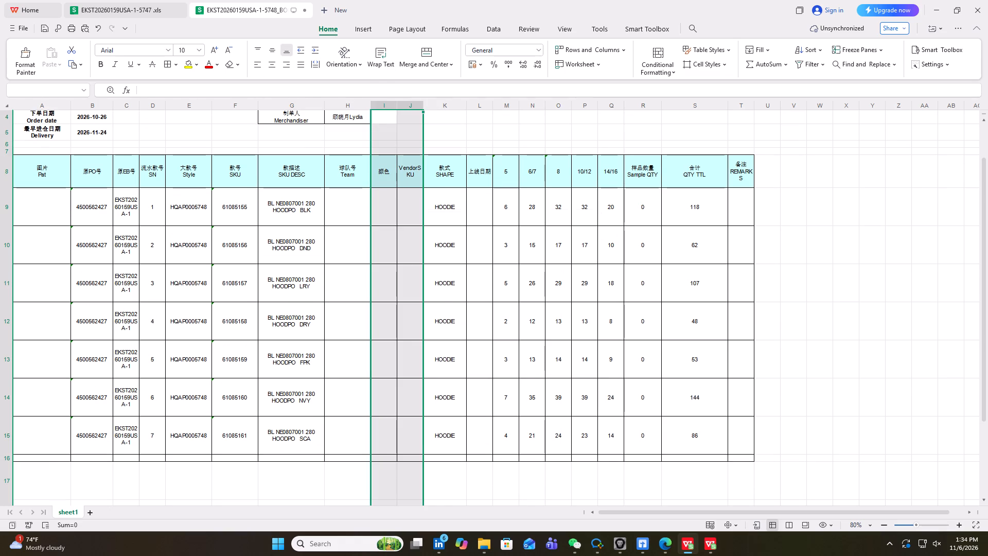
right_click(396, 244)
click(431, 279)
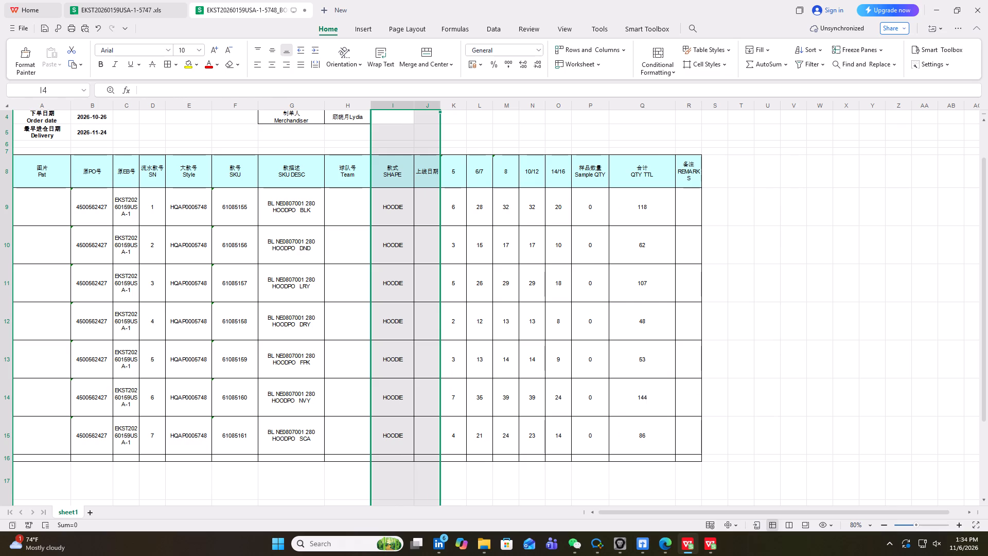
click(429, 106)
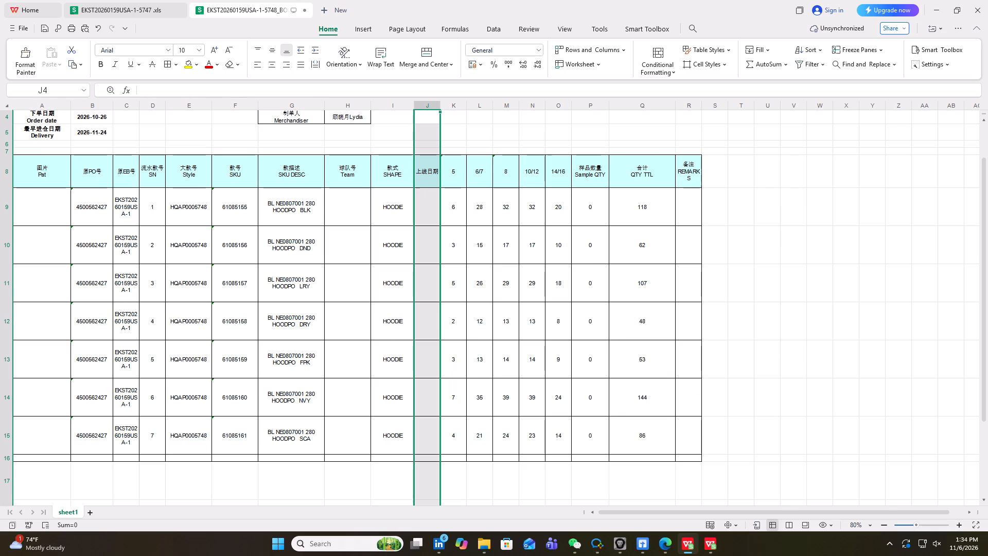
right_click(432, 237)
click(452, 270)
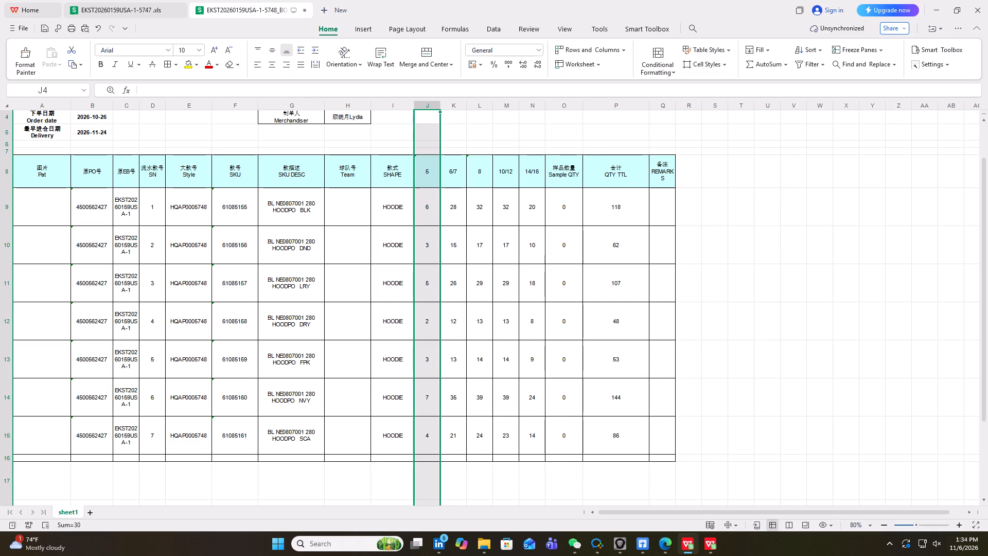
Insert two blank rows below the SN 1 order line in row 9.
scroll(111, 271, down, 1)
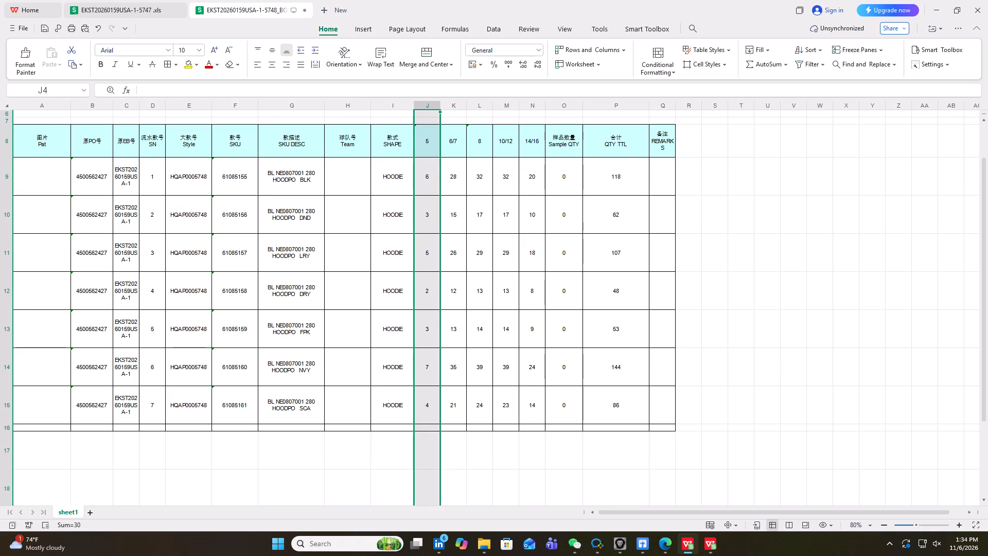
scroll(112, 270, up, 6)
click(6, 258)
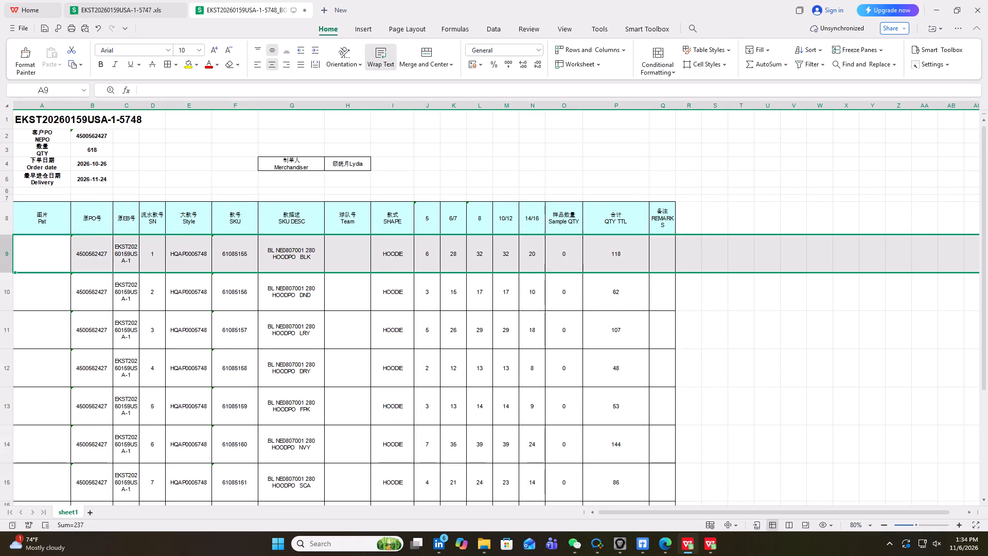
right_click(6, 258)
click(127, 364)
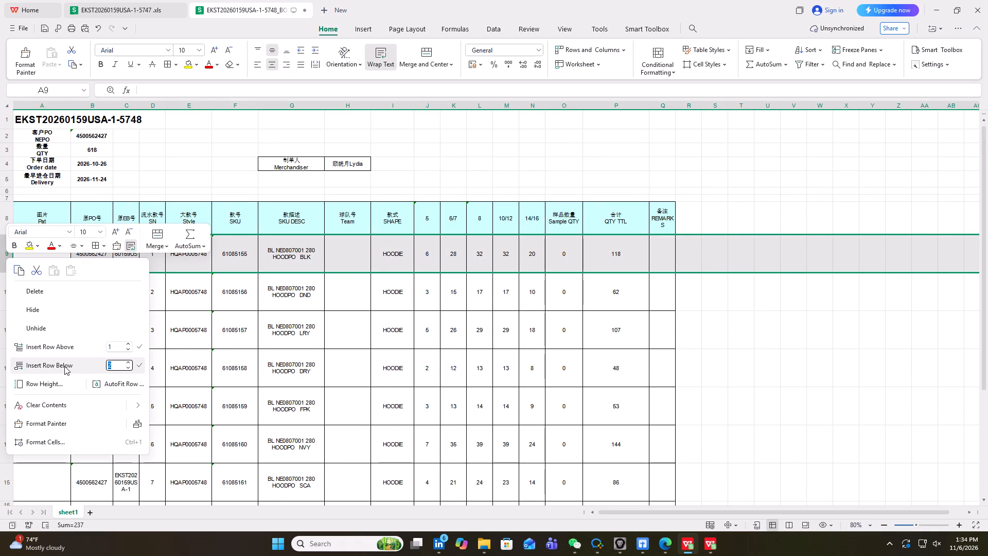
click(64, 366)
Insert two blank rows below the SN 2 order line in row 12.
scroll(108, 292, down, 2)
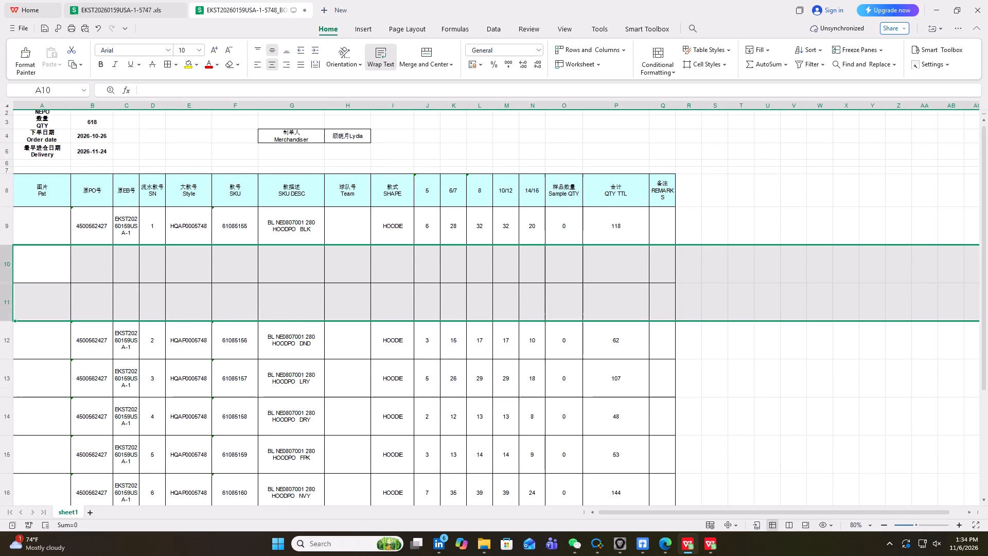
scroll(108, 292, down, 2)
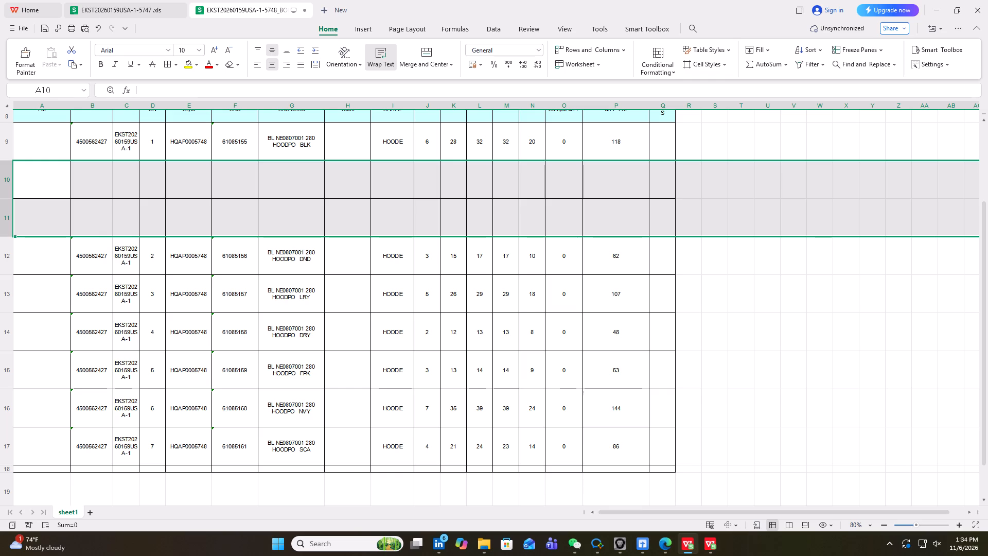
click(3, 264)
right_click(3, 264)
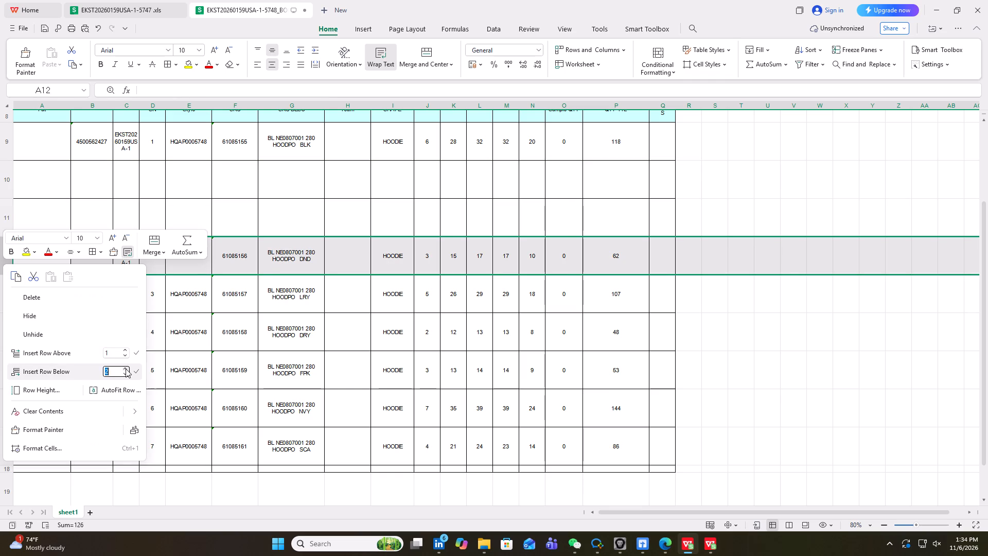
click(126, 369)
click(82, 371)
Insert two blank rows below the SN 3 order line in row 15.
scroll(114, 318, down, 1)
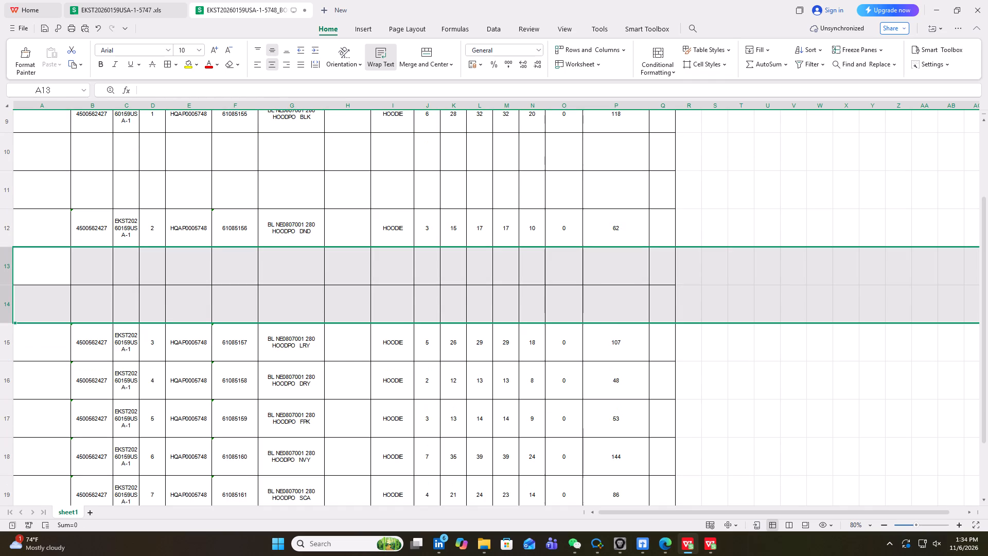
scroll(114, 318, down, 4)
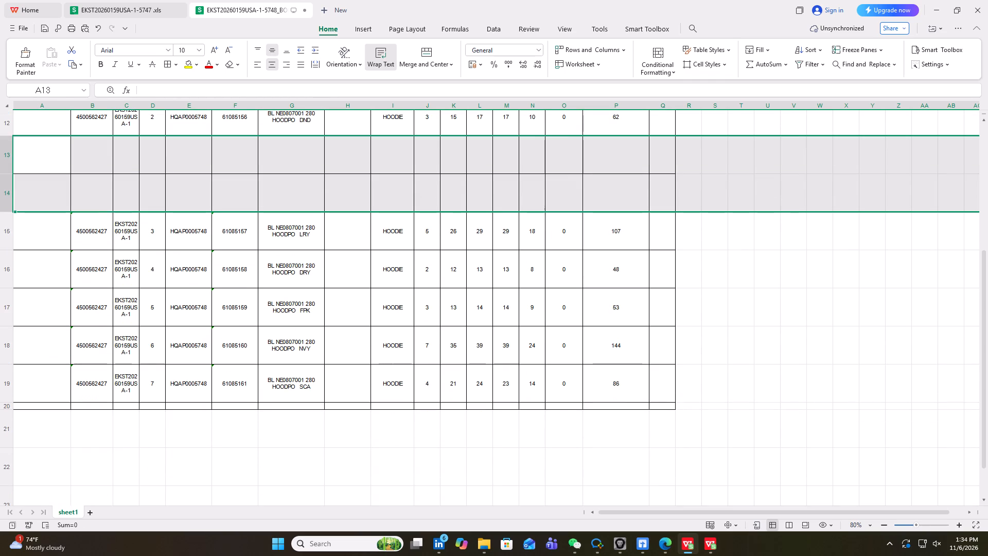
click(5, 237)
right_click(5, 237)
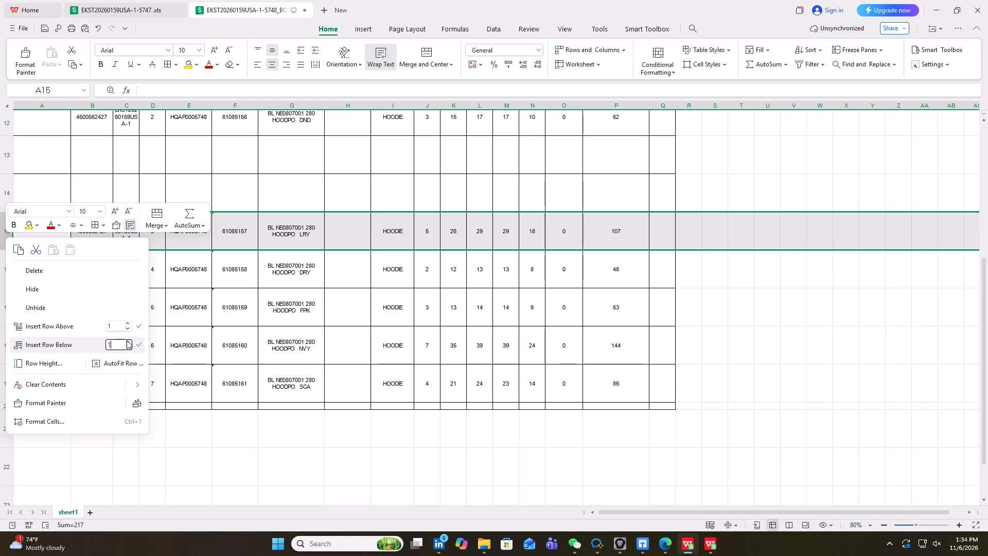
click(127, 341)
click(61, 346)
Insert two blank rows below the SN 4 order line in row 18.
scroll(110, 313, down, 3)
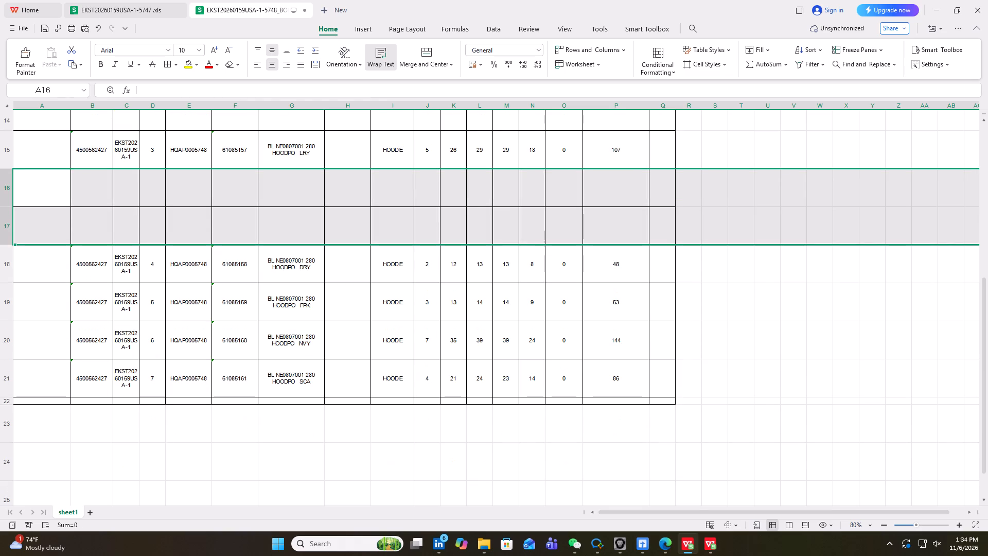
click(5, 268)
right_click(5, 268)
click(127, 374)
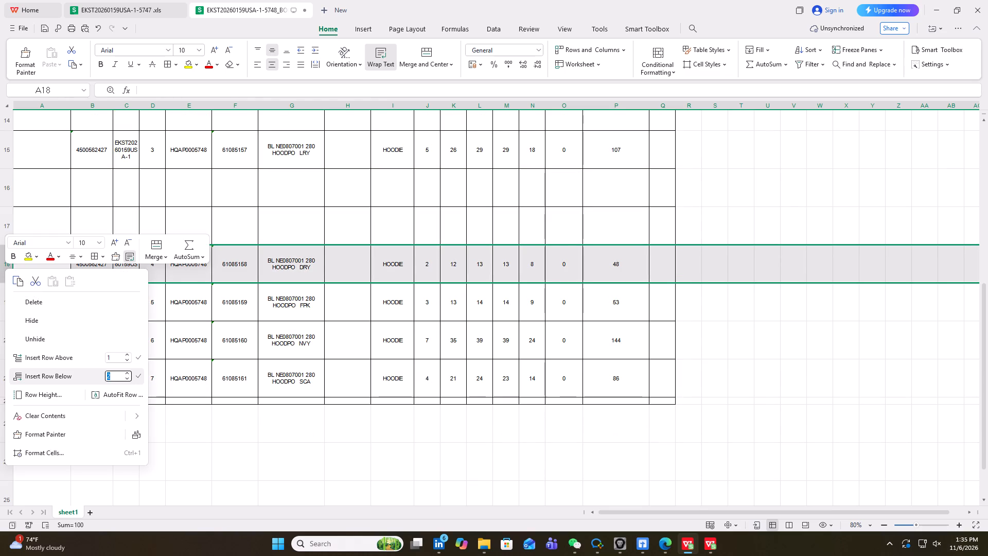
click(70, 375)
Insert two blank rows below the SN 5 order line in row 21.
scroll(93, 334, down, 3)
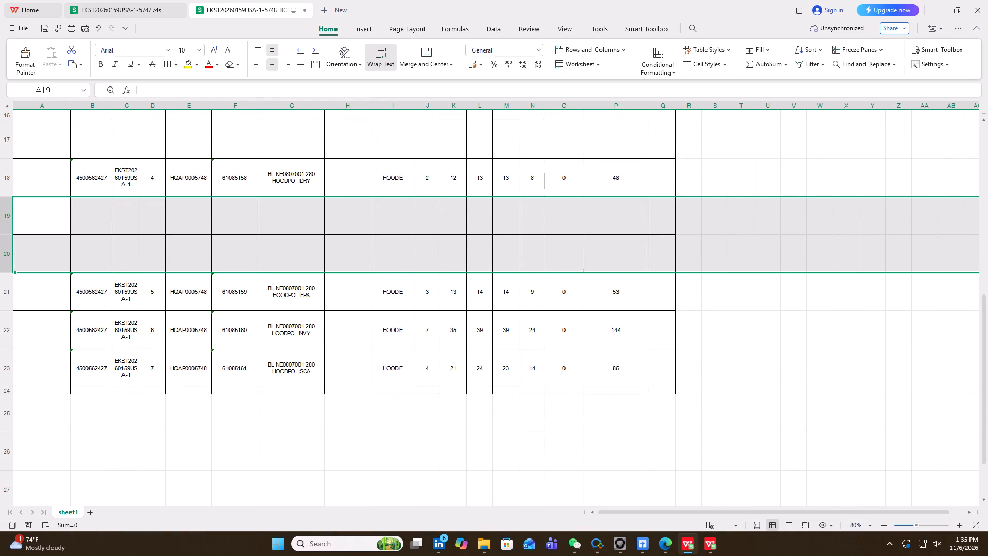
click(2, 296)
right_click(3, 296)
click(126, 400)
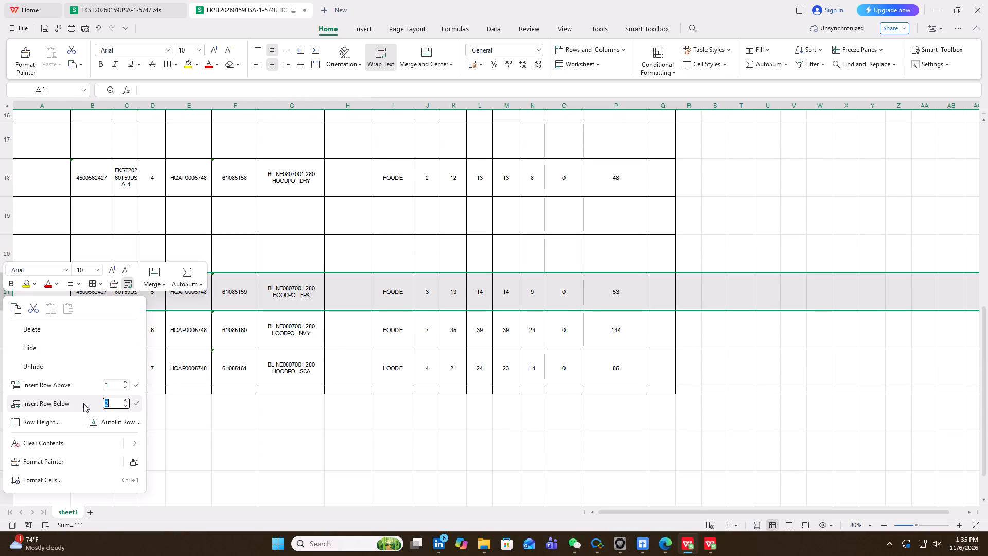
click(83, 403)
Insert two blank rows below the SN 6 order line in row 24.
scroll(105, 342, down, 4)
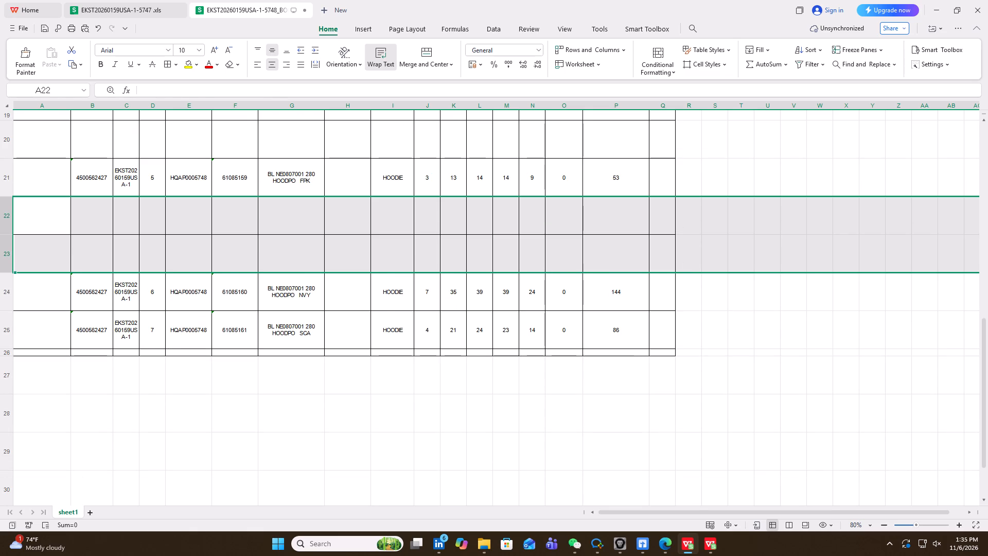
click(4, 301)
right_click(4, 301)
click(127, 404)
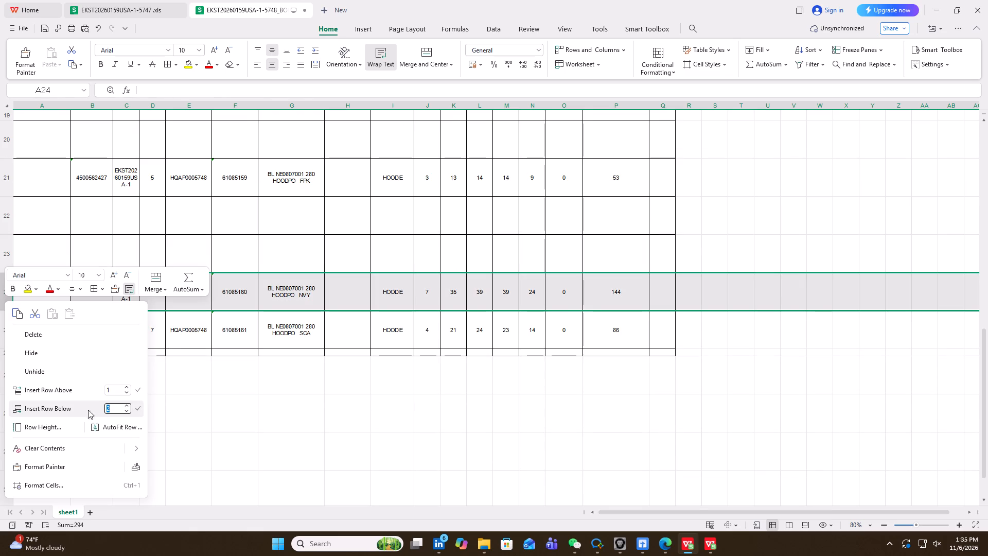
click(76, 408)
Insert two blank rows below the SN 7 order line in row 27.
scroll(110, 352, down, 2)
click(11, 353)
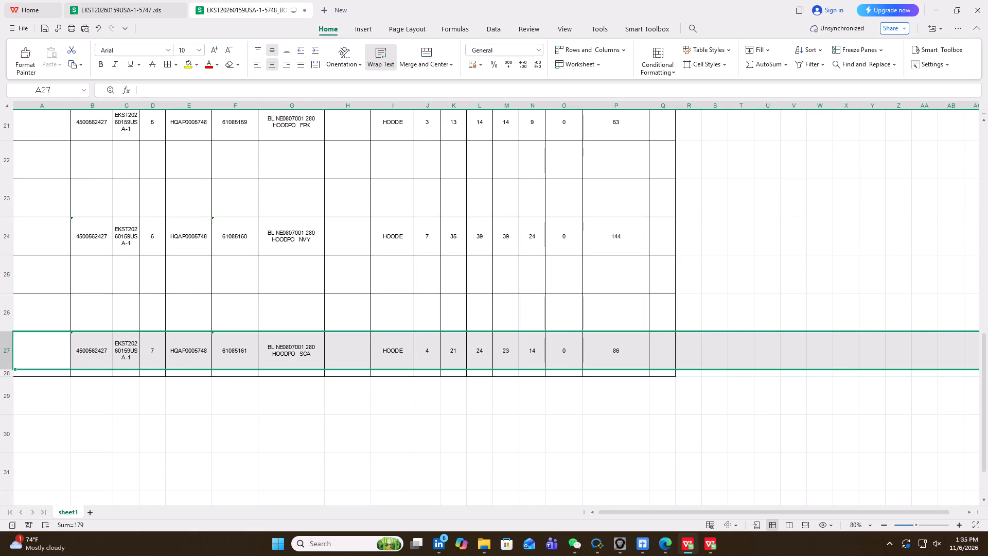
right_click(11, 353)
click(135, 261)
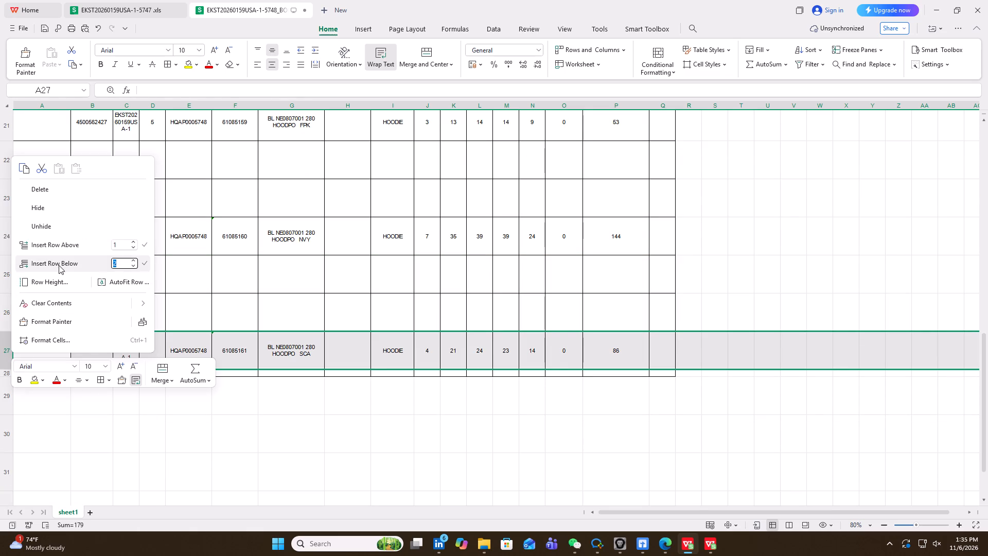
click(56, 265)
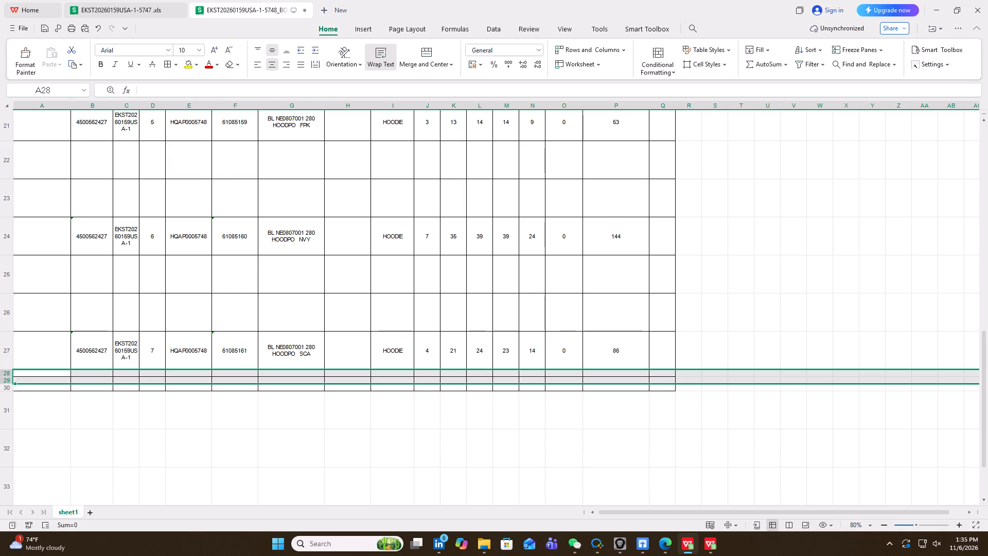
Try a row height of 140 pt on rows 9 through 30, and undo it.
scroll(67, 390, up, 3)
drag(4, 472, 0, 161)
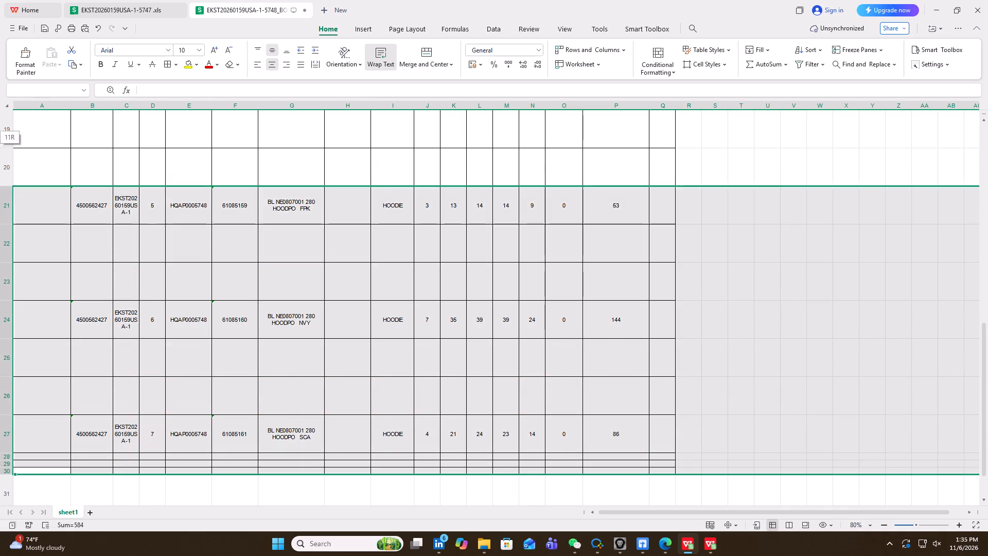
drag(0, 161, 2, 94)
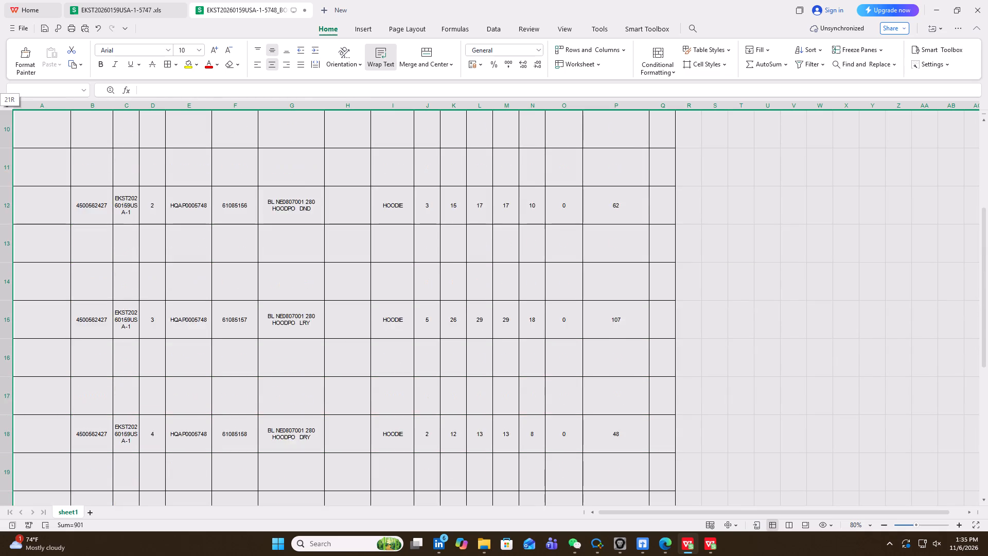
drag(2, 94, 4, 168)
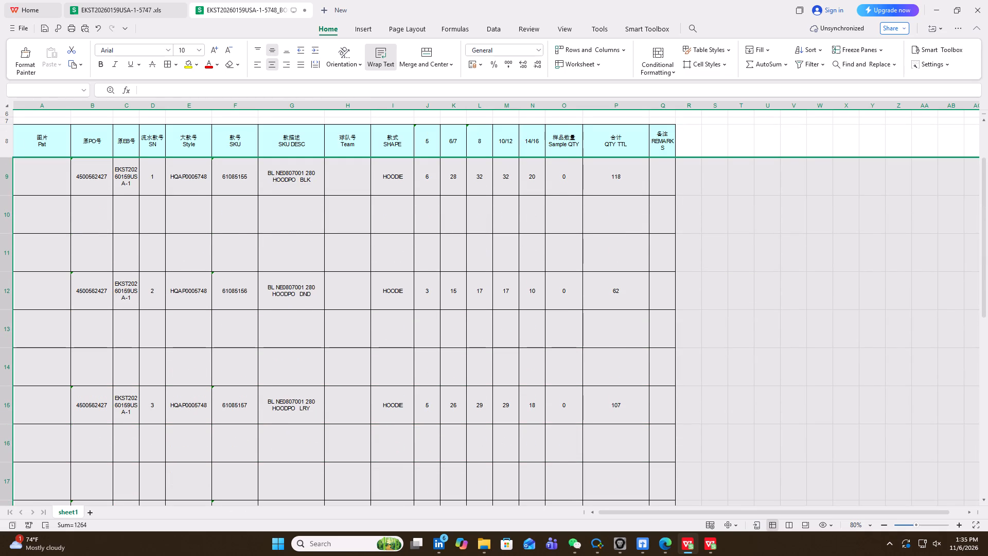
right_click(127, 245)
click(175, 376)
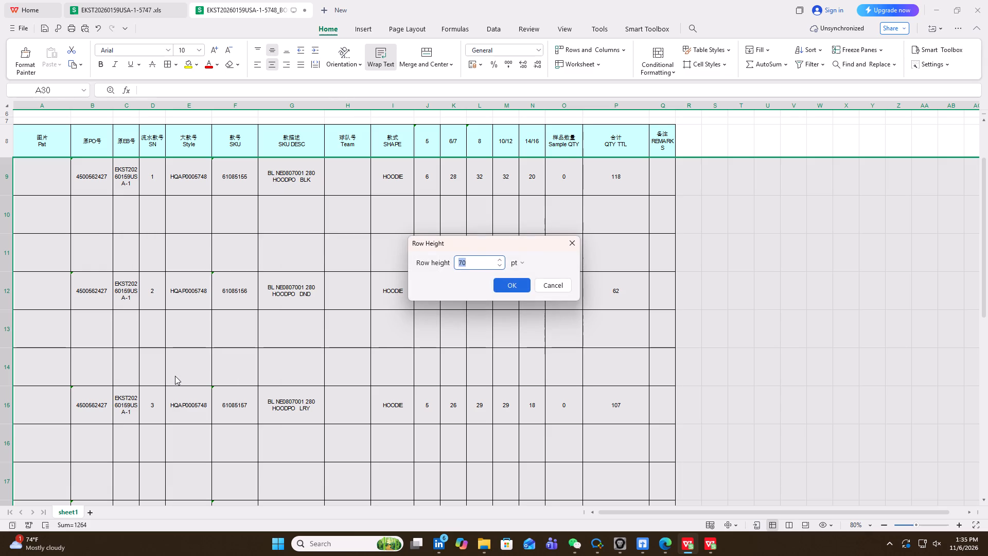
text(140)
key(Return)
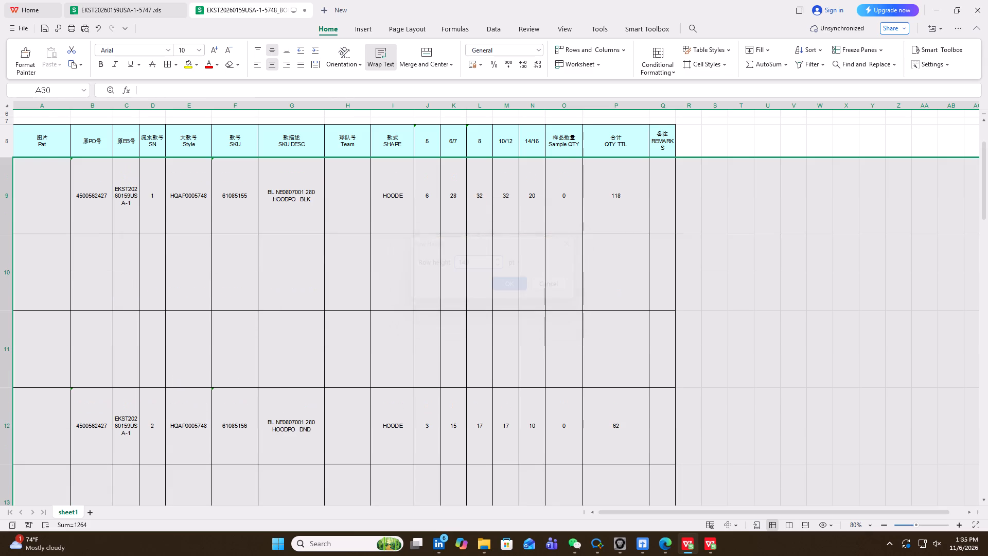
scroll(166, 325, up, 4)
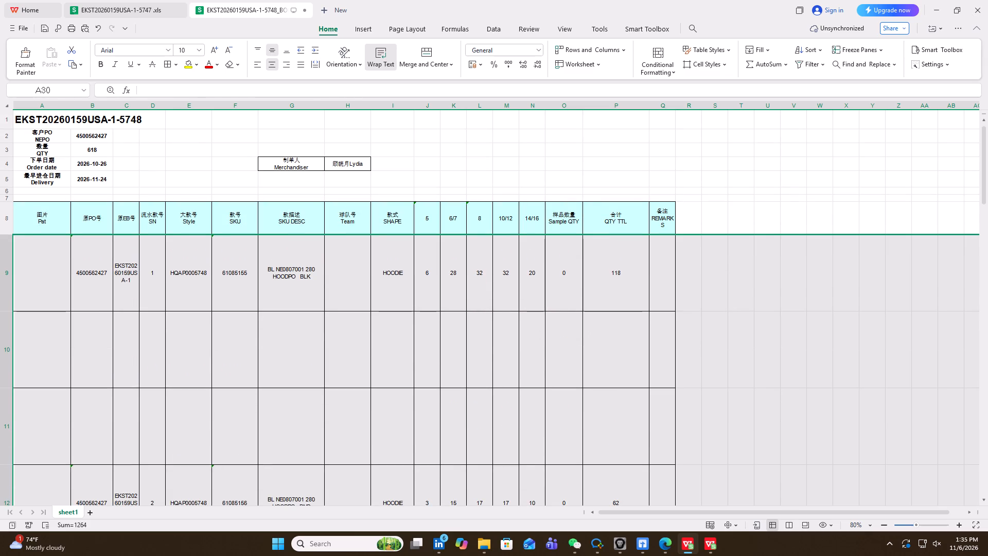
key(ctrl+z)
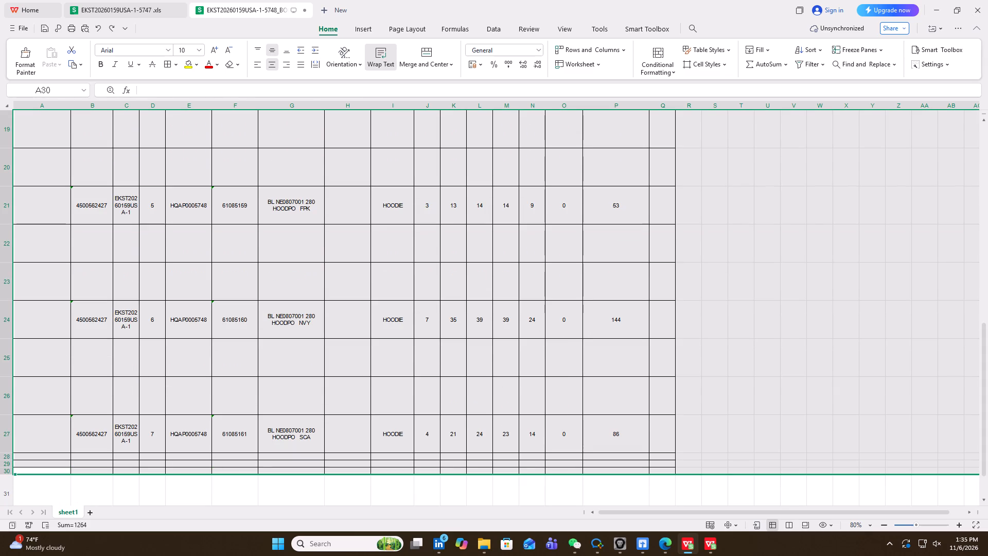
Examine the order sheet from the title block through row 30 to check the SKU lines and their blank rows.
scroll(588, 390, up, 2)
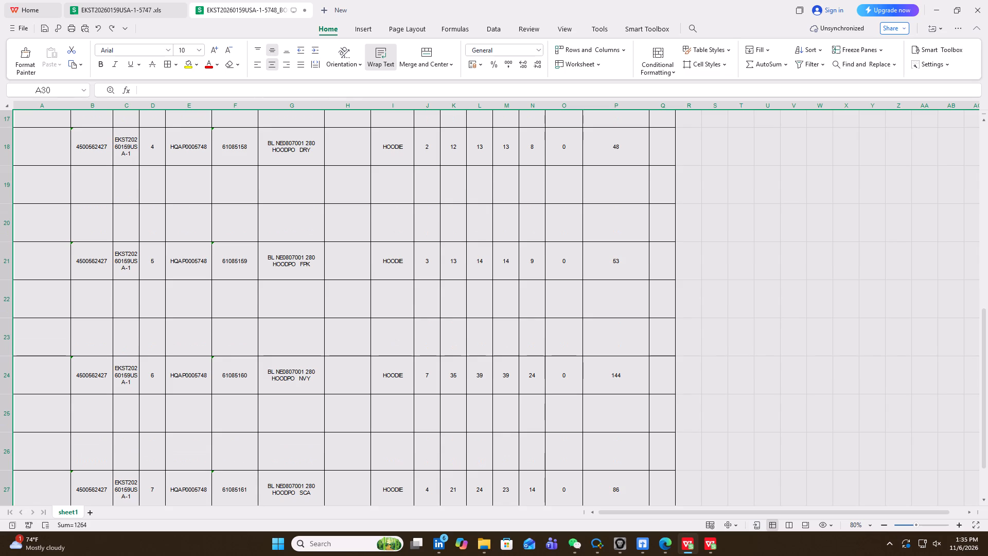
scroll(517, 393, down, 3)
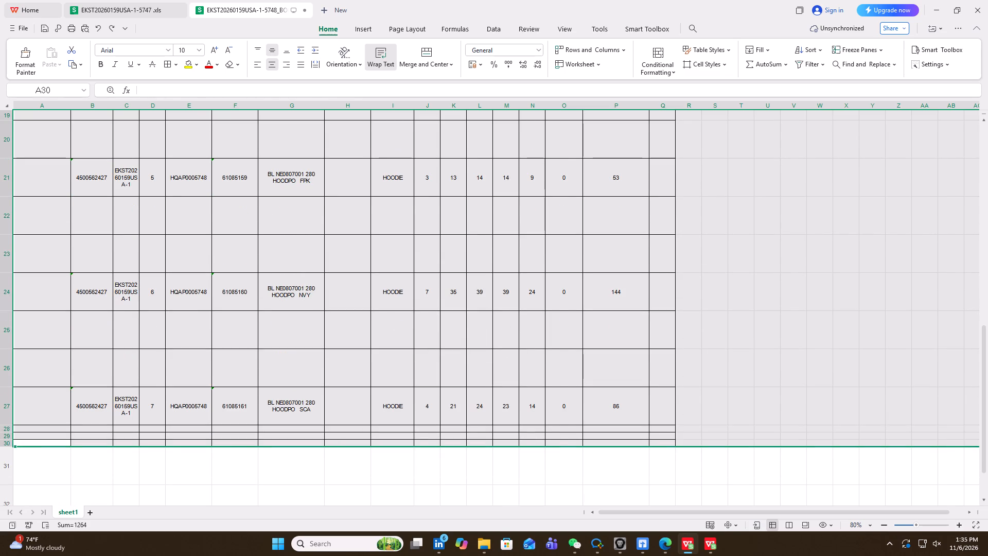
scroll(563, 392, up, 7)
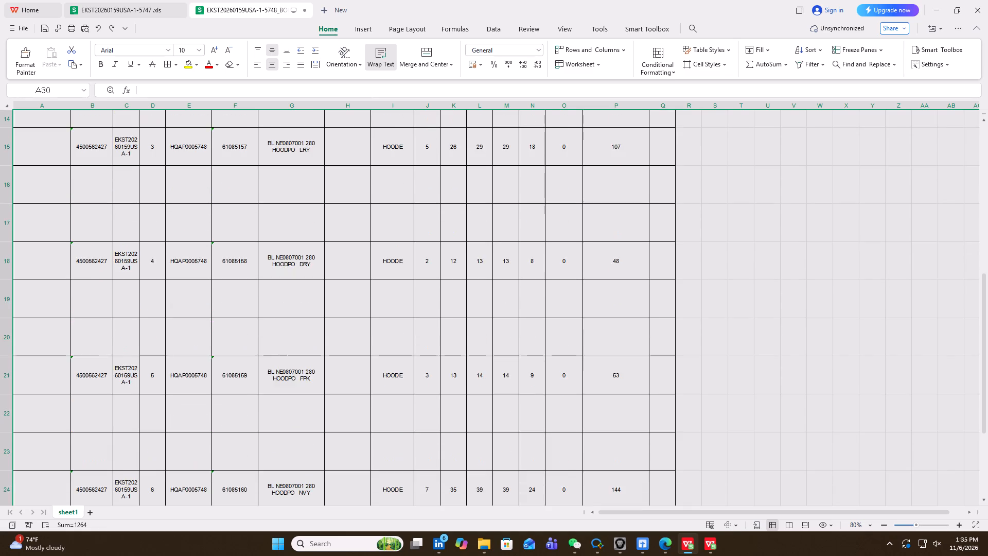
scroll(564, 388, up, 9)
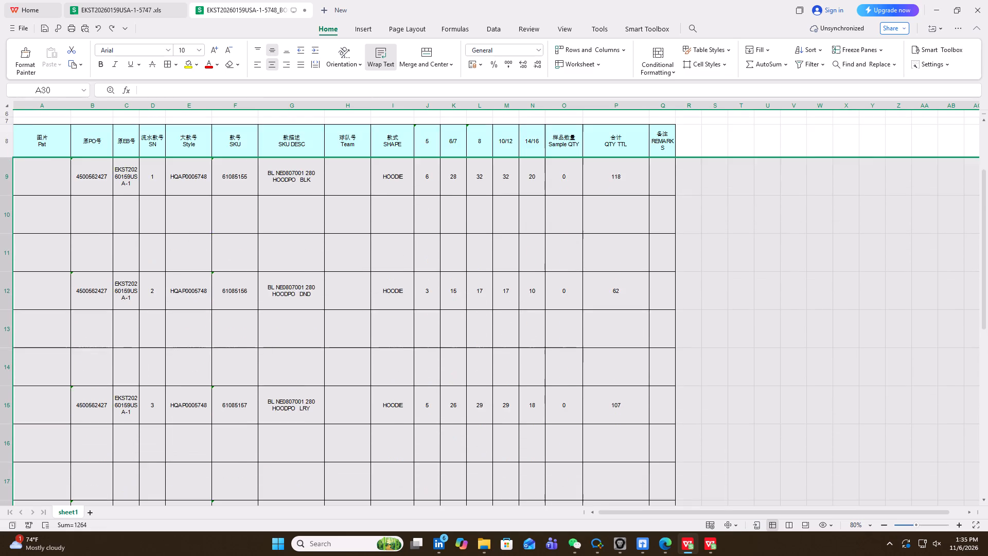
scroll(566, 380, up, 4)
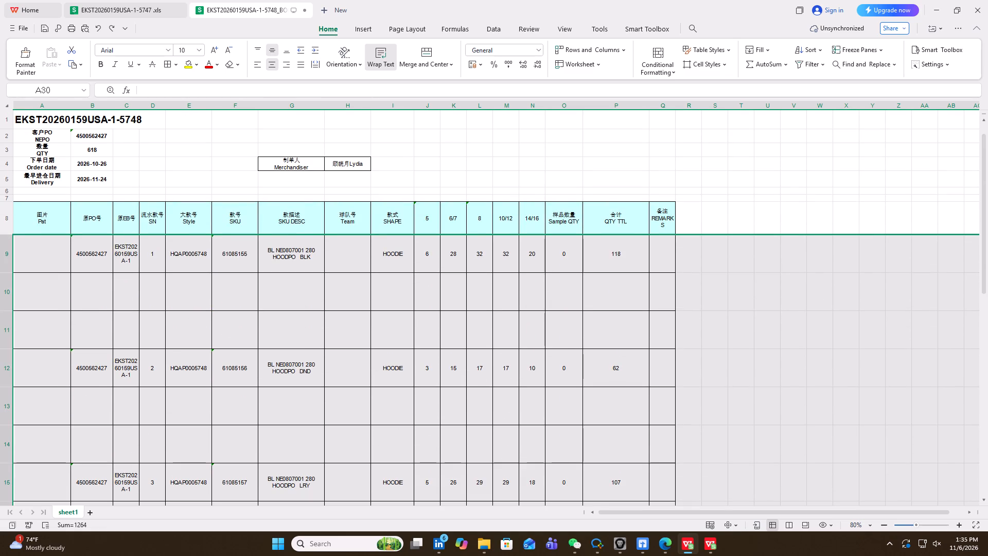
scroll(568, 259, down, 4)
scroll(552, 230, up, 3)
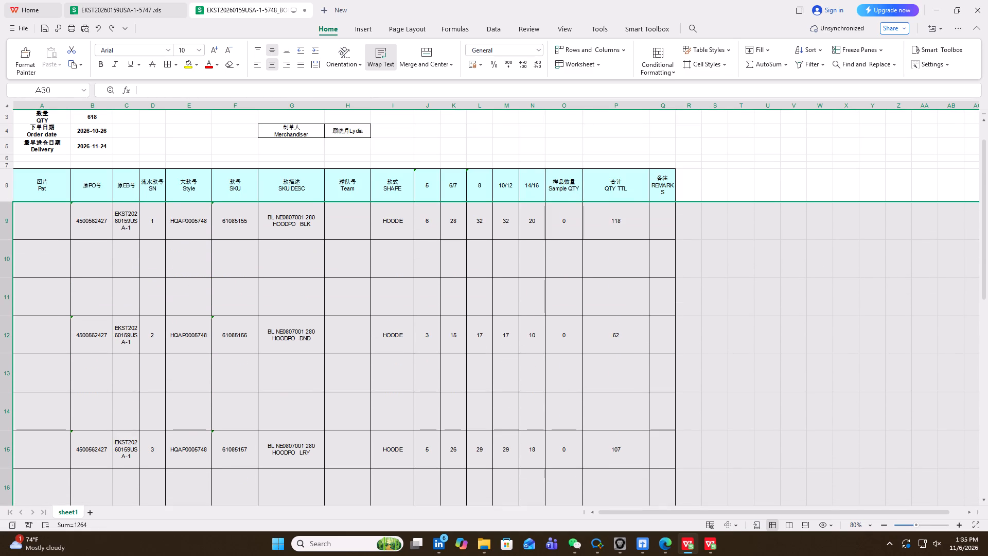
scroll(565, 227, down, 7)
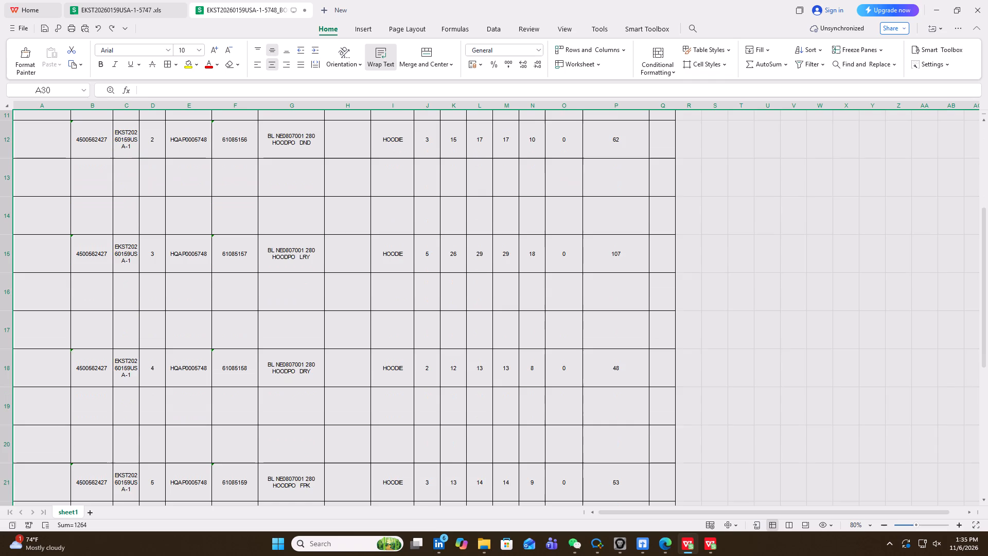
scroll(564, 231, down, 5)
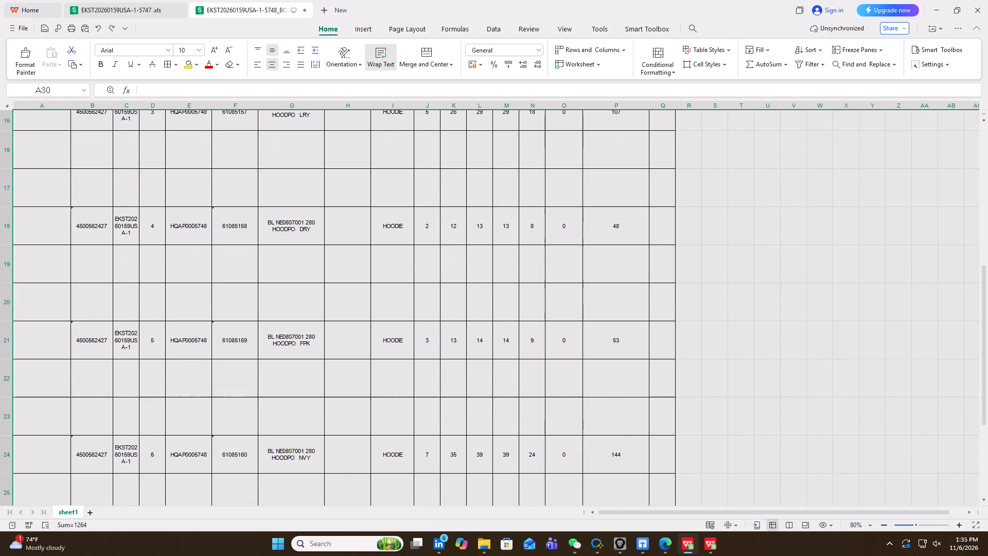
scroll(564, 231, down, 5)
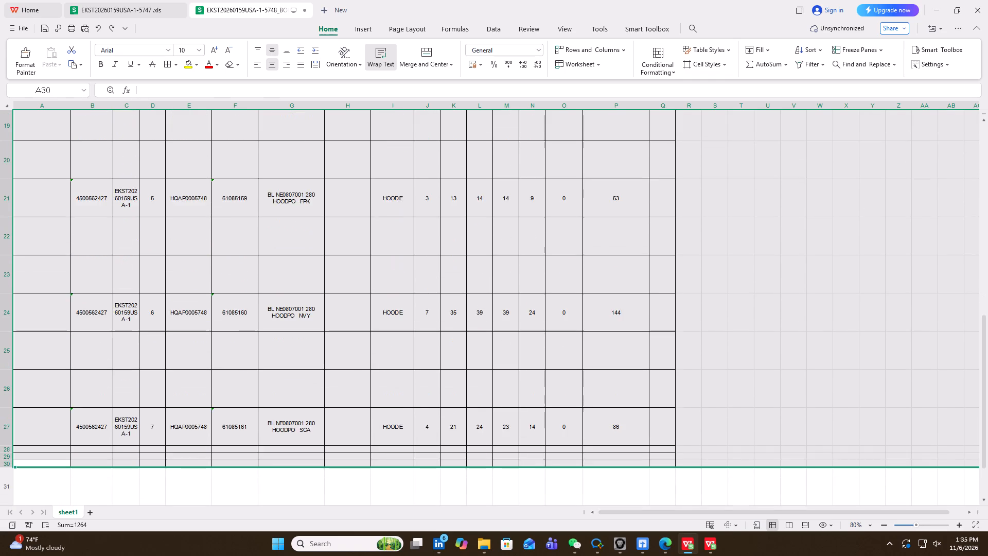
scroll(564, 231, down, 7)
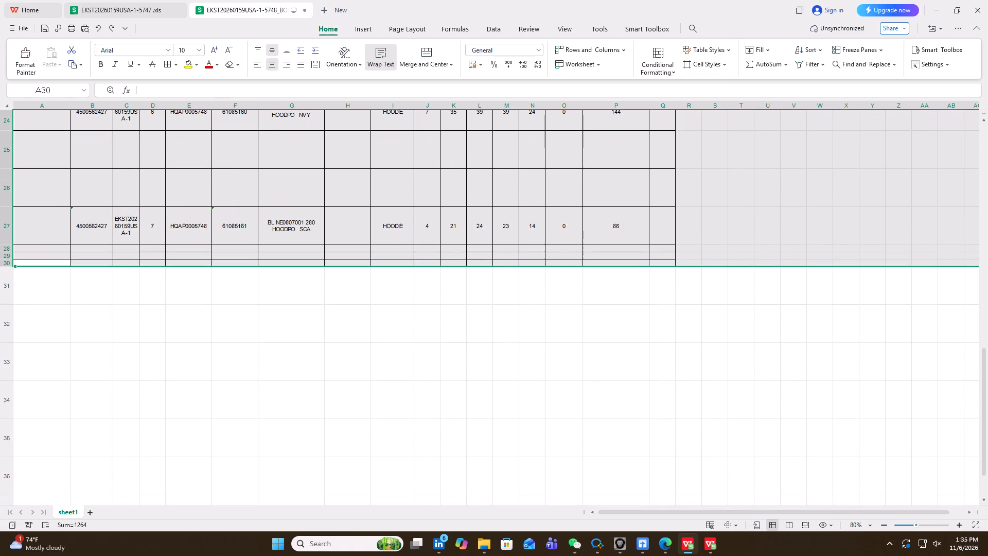
scroll(563, 258, up, 3)
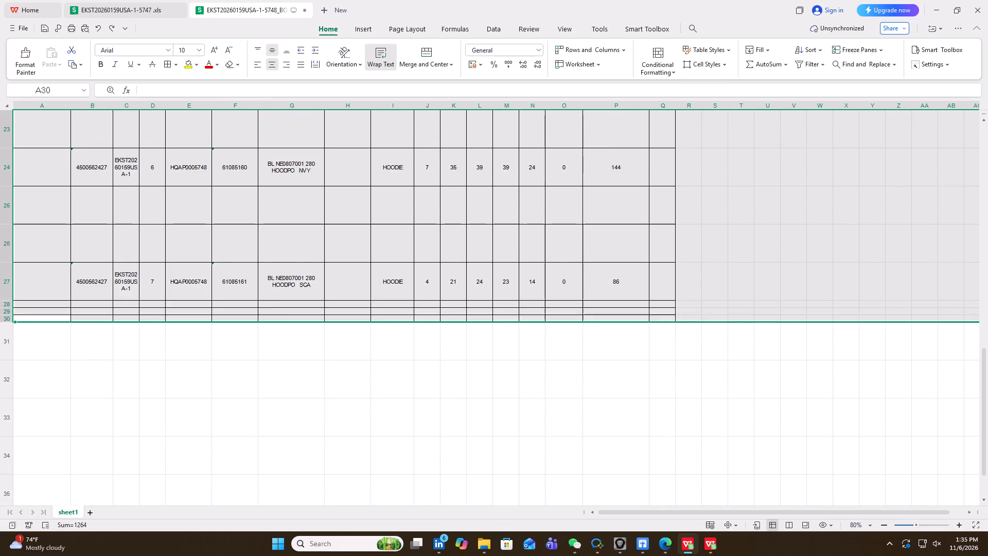
scroll(563, 258, up, 5)
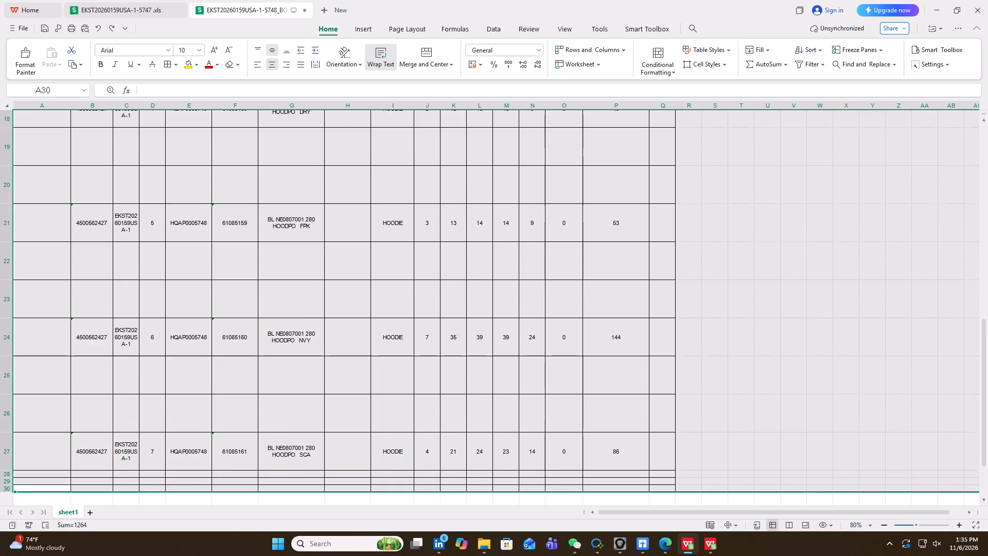
scroll(563, 258, up, 8)
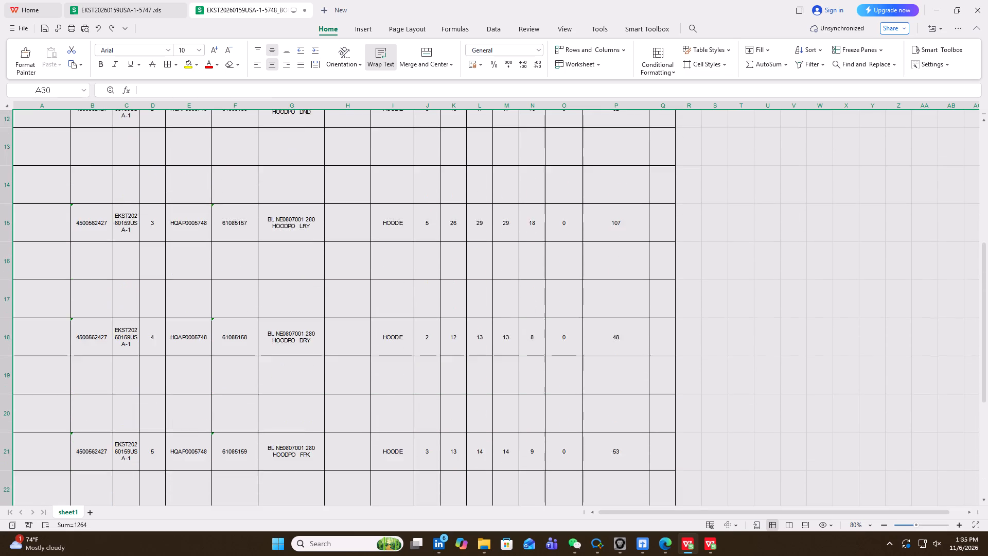
scroll(563, 258, up, 12)
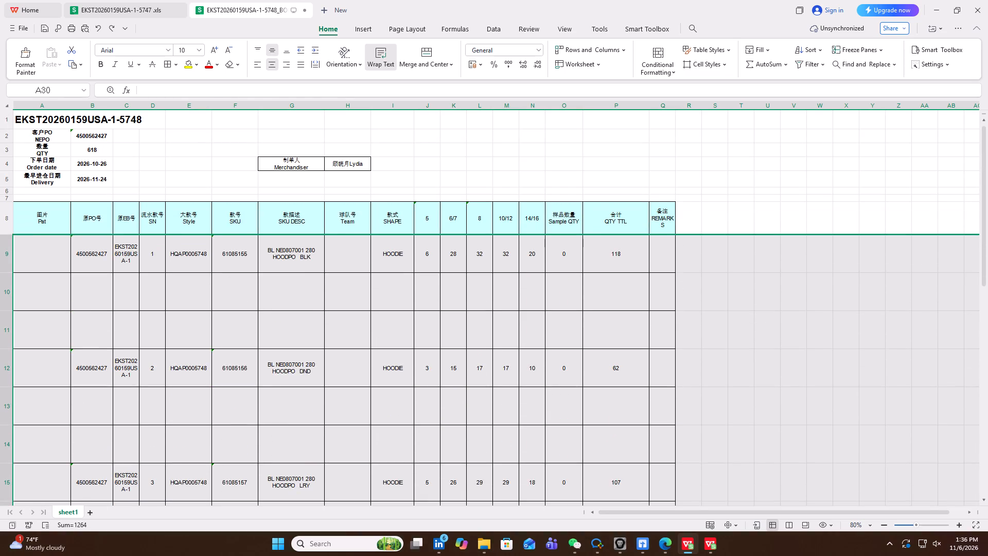
Delete the Sample QTY column (column O) from the order sheet.
click(568, 107)
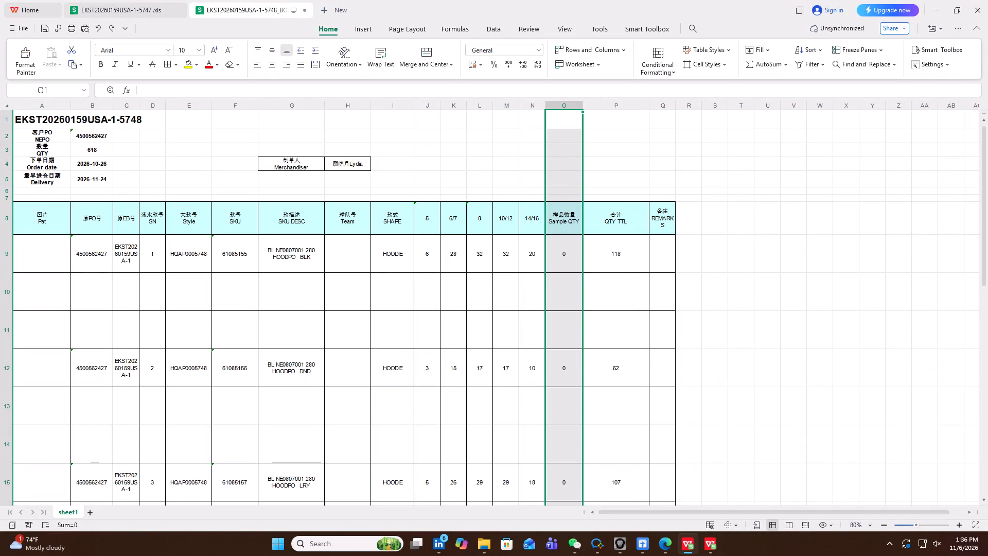
right_click(566, 174)
click(593, 209)
Replace the REMARKS header in cell P8 with "Artwork".
click(632, 224)
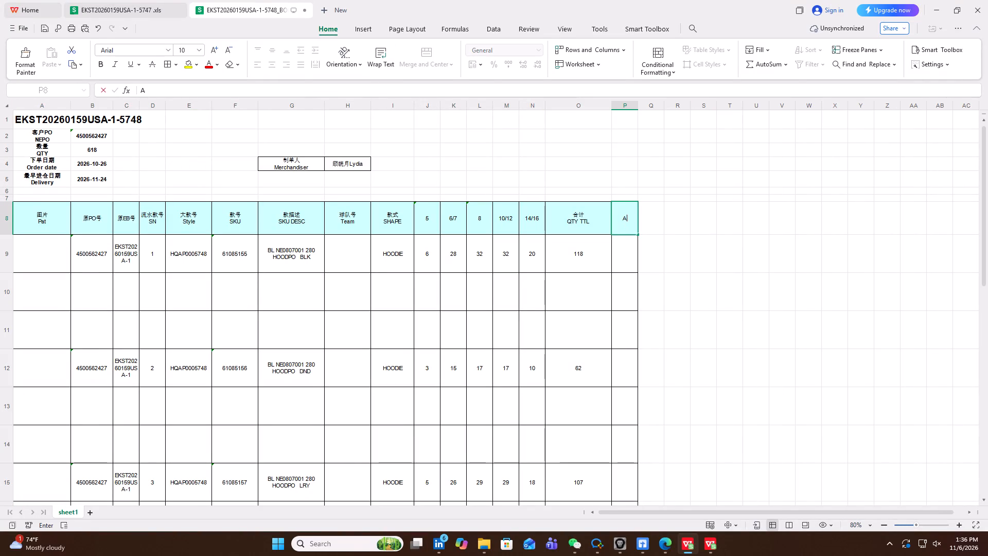
text(rtwork)
key(BackSpace)
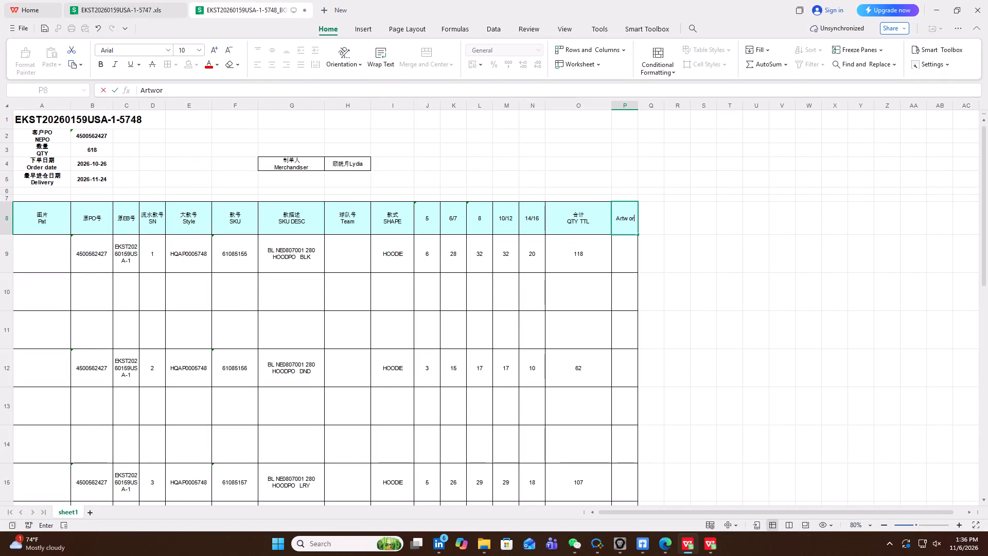
key(BackSpace)
key(BackSpace)
key(BackSpace)
text(work)
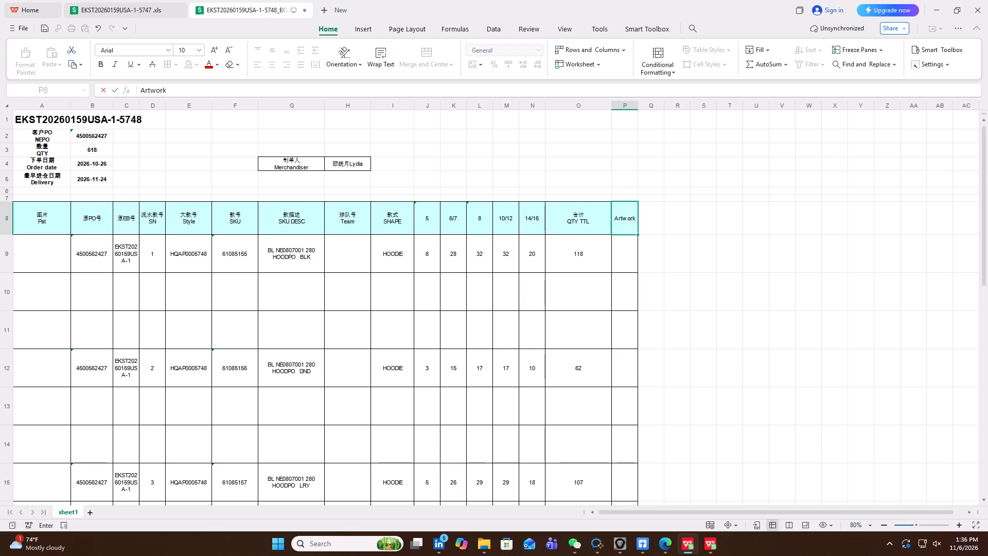
click(628, 258)
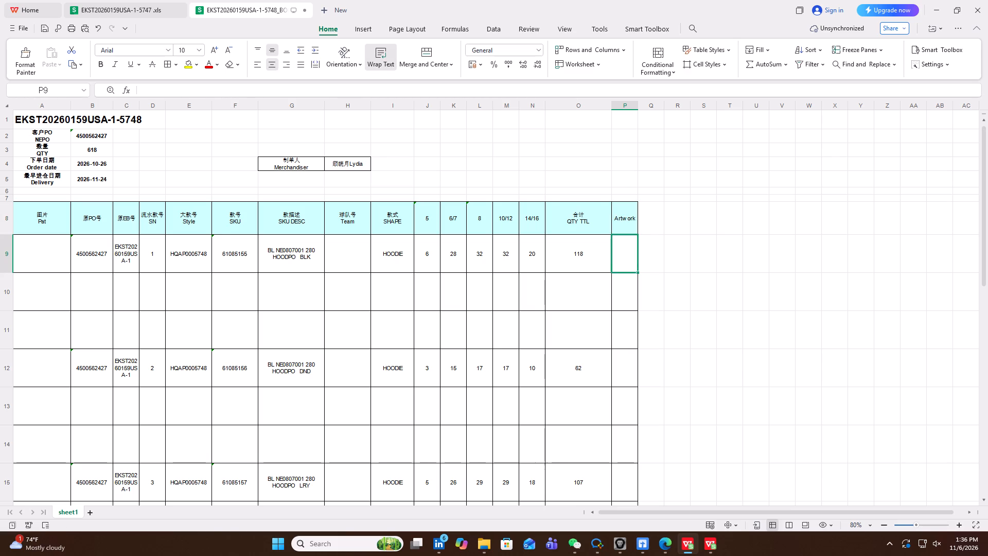
Set the row height of rows 9 through 30 to 140 pt.
scroll(225, 335, up, 8)
drag(3, 252, 2, 555)
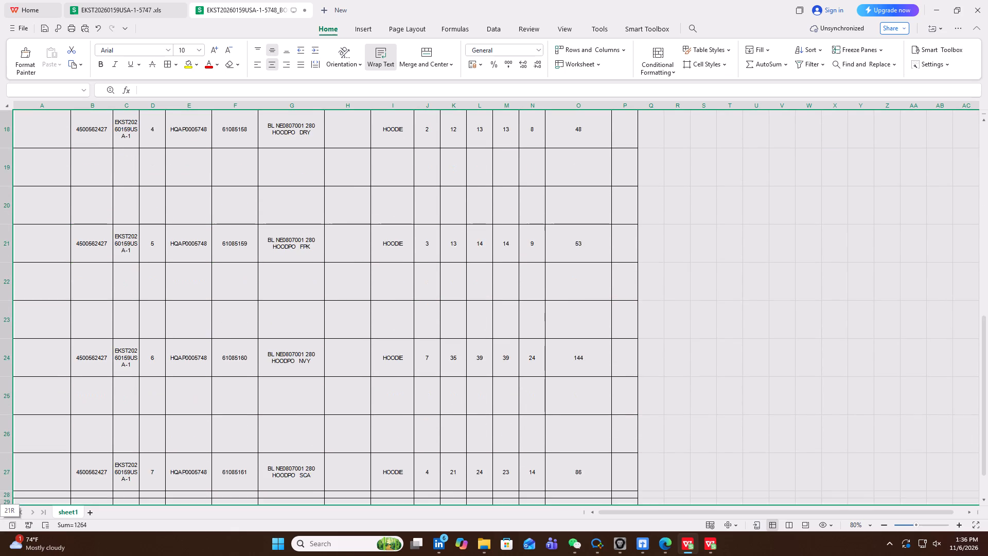
drag(2, 555, 27, 469)
right_click(215, 287)
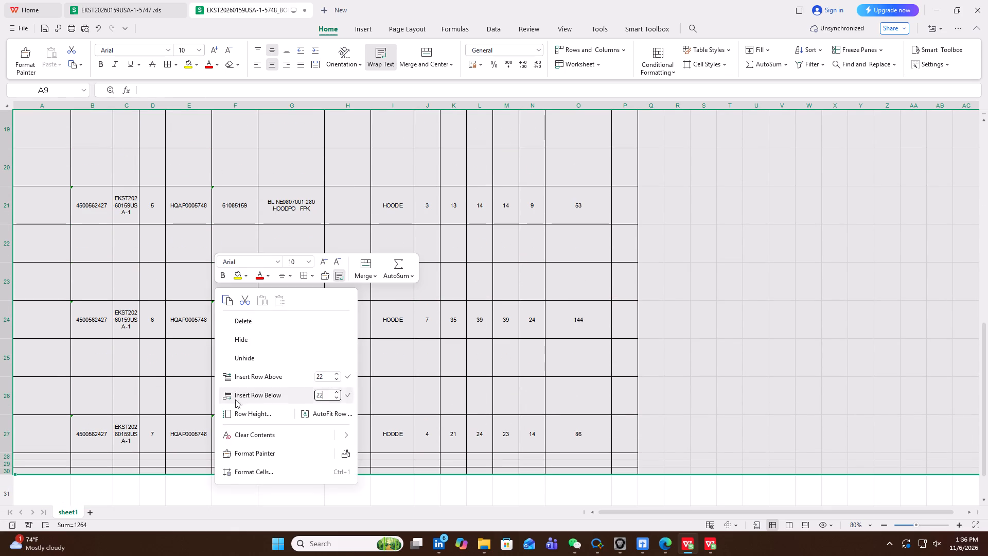
click(243, 411)
text(140)
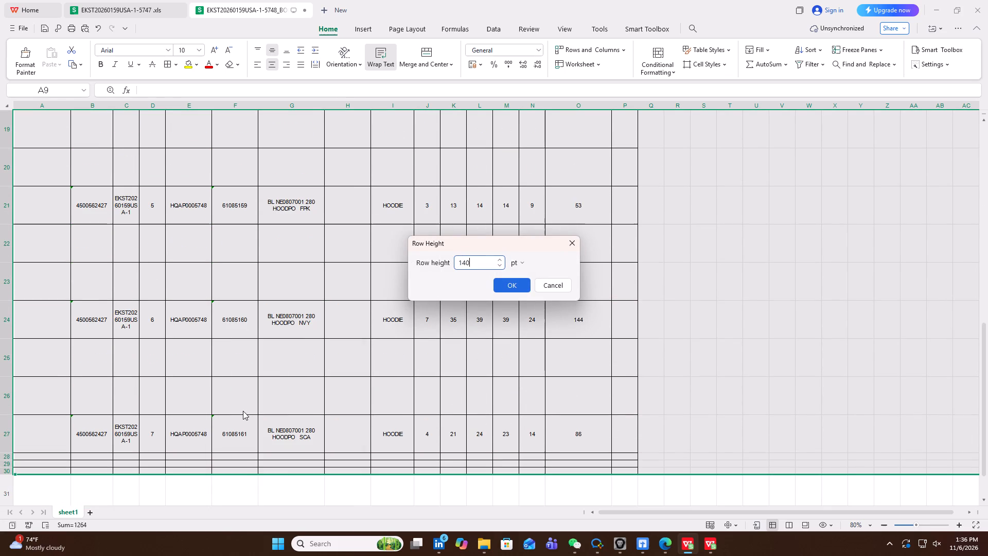
key(Return)
Set the height of the table header row, row 8, to 158 pt.
scroll(193, 350, up, 13)
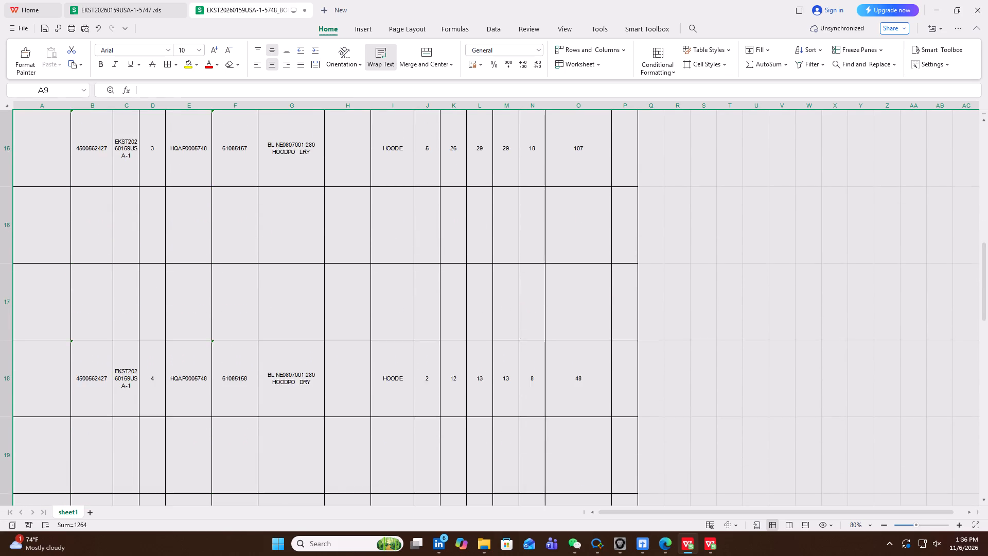
scroll(307, 352, up, 20)
scroll(307, 352, up, 8)
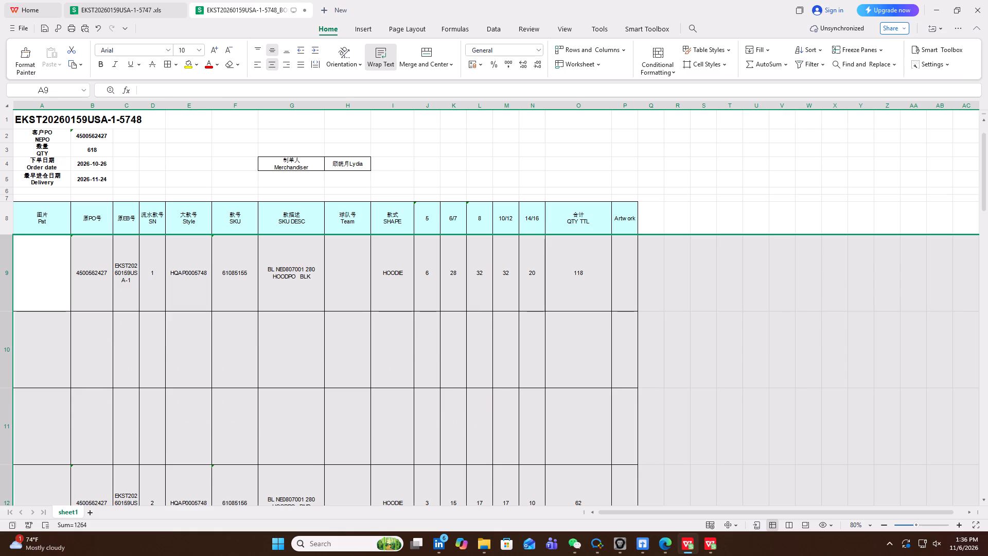
click(4, 216)
right_click(4, 216)
click(51, 342)
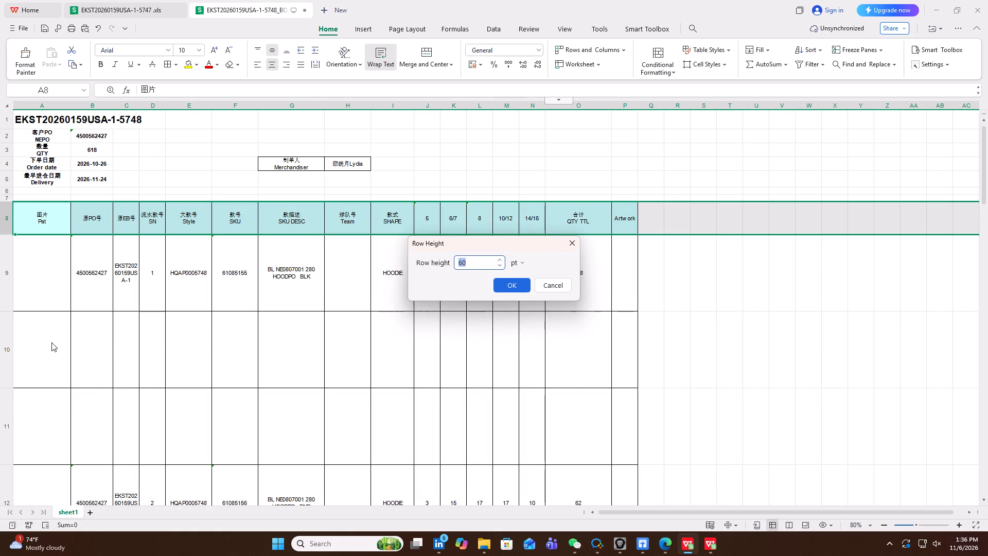
text(158)
key(Return)
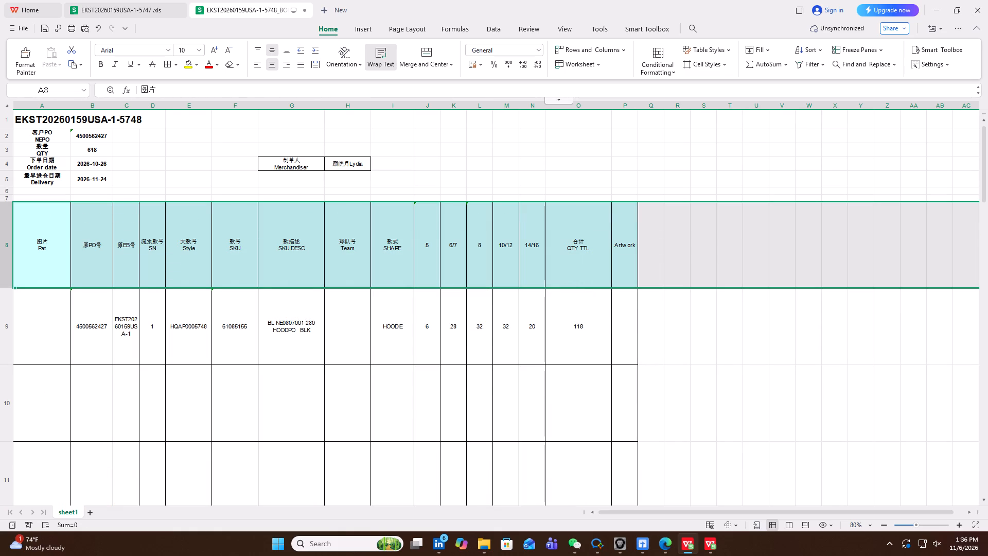
Set the row height of the order information rows, rows 1 through 5, to 158 pt.
scroll(225, 258, up, 5)
drag(8, 121, 0, 181)
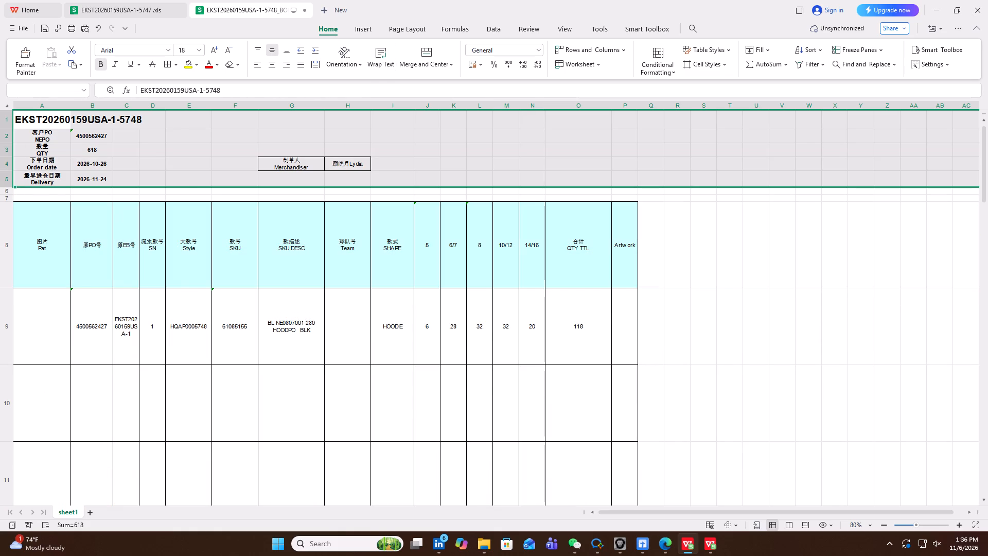
right_click(36, 148)
click(71, 270)
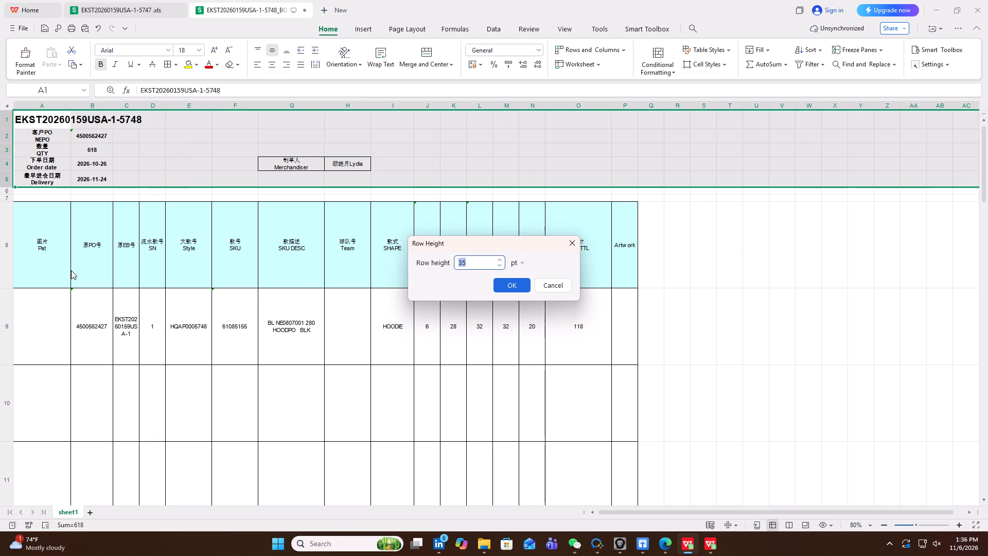
text(158)
key(Return)
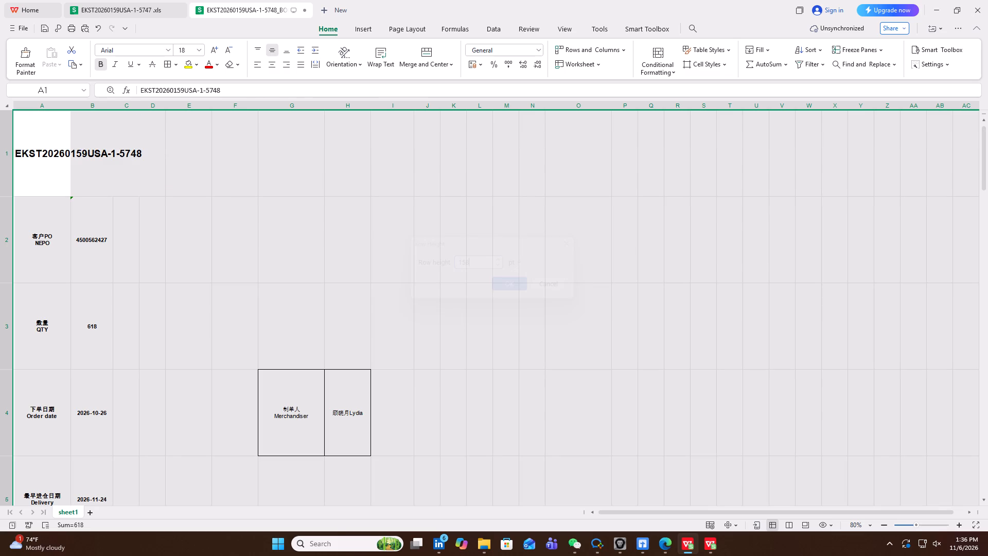
Move the order title and details block in A1:B5 one column over so it starts in cell B1.
drag(875, 512, 274, 447)
scroll(132, 299, down, 11)
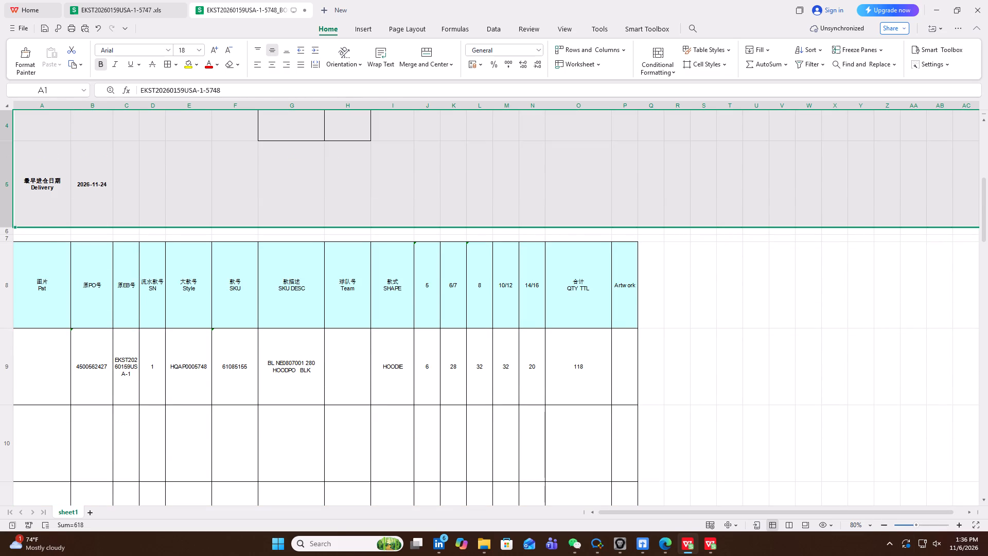
click(51, 107)
scroll(109, 224, up, 14)
scroll(114, 220, down, 2)
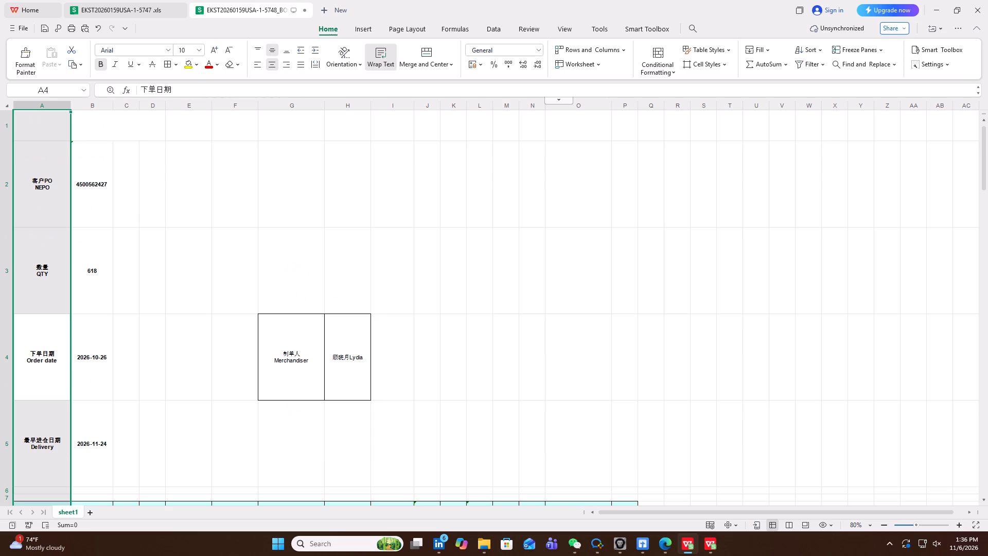
drag(94, 444, 38, 113)
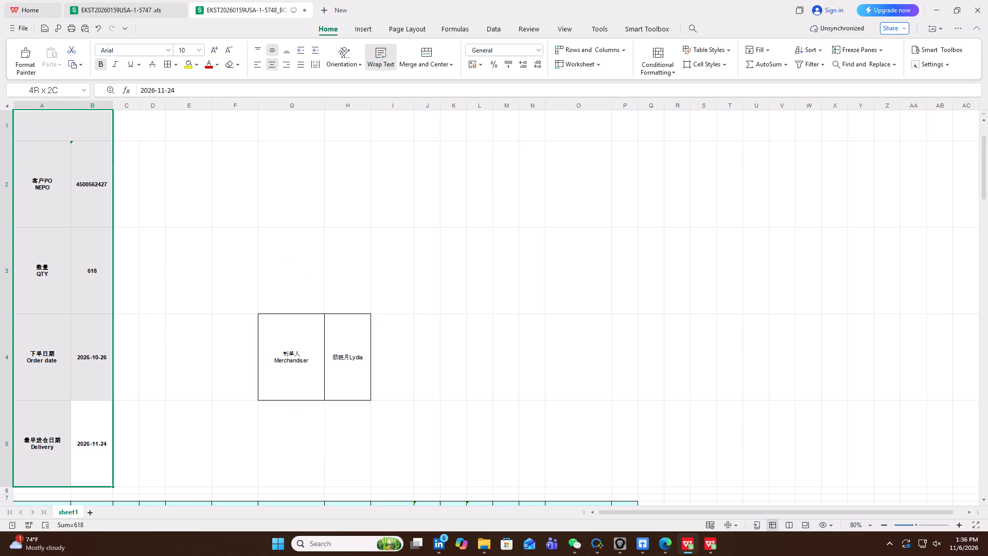
drag(38, 113, 47, 80)
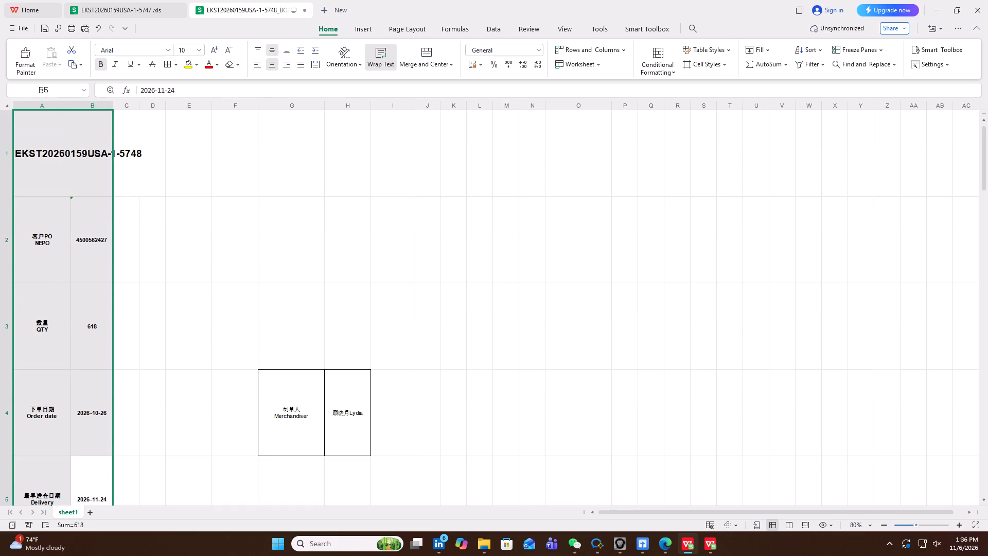
key(ctrl+x)
click(97, 164)
key(ctrl+v)
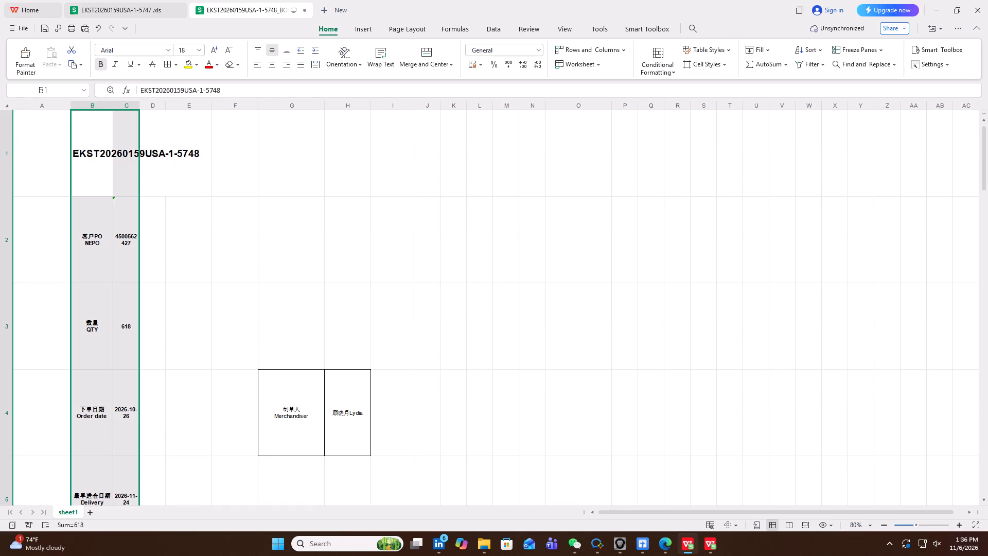
Hide the Pat picture column (column A).
scroll(182, 268, down, 11)
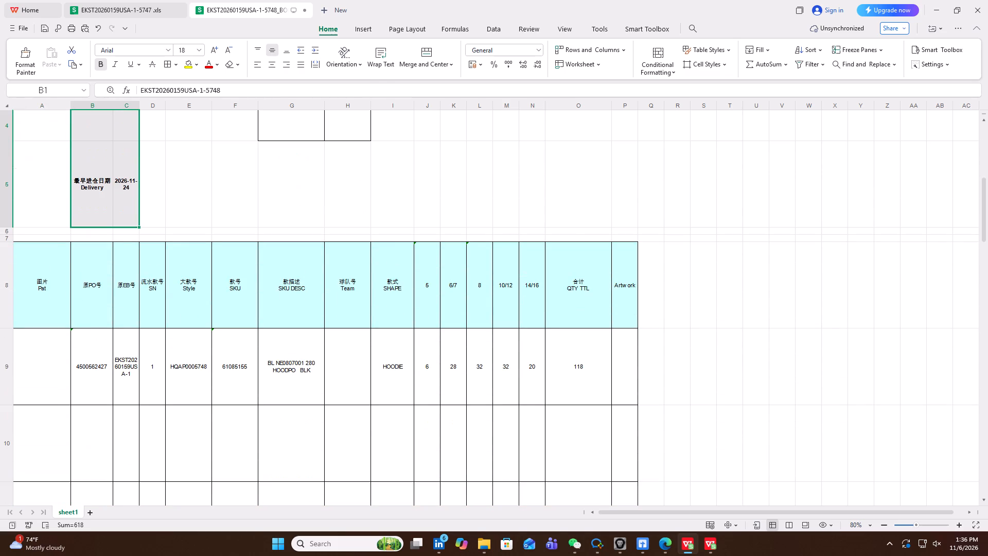
click(53, 108)
right_click(63, 156)
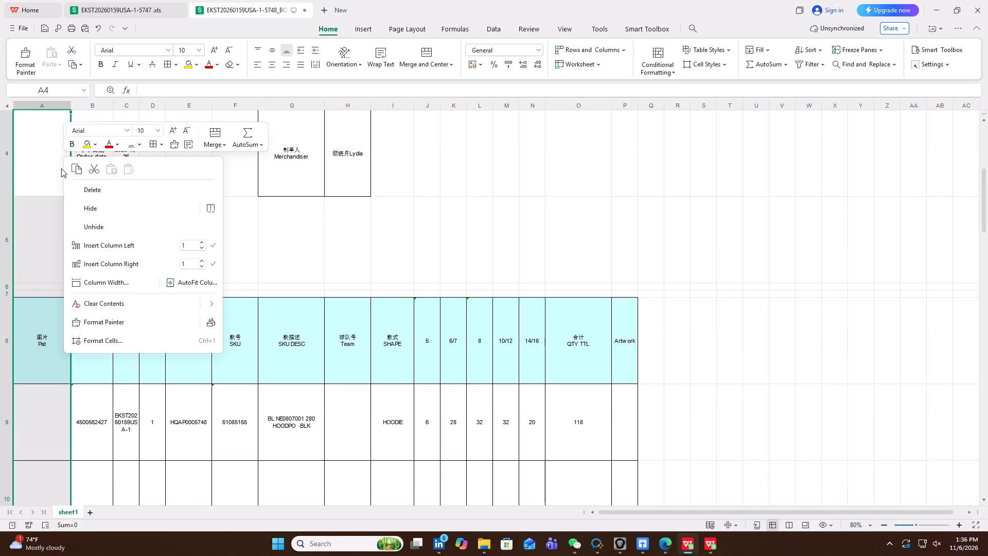
click(98, 209)
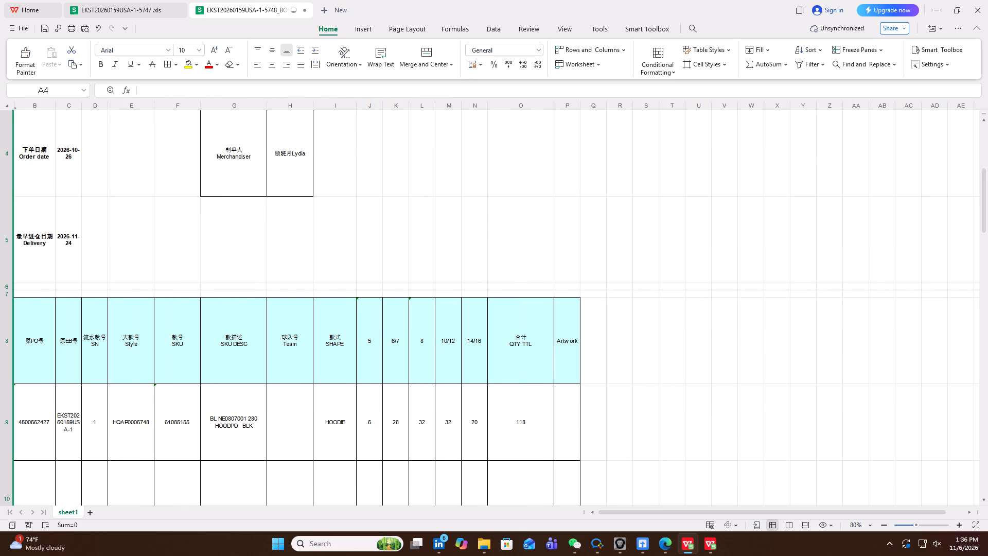
Set the column width of columns B through E to 80 ch.
drag(36, 106, 61, 113)
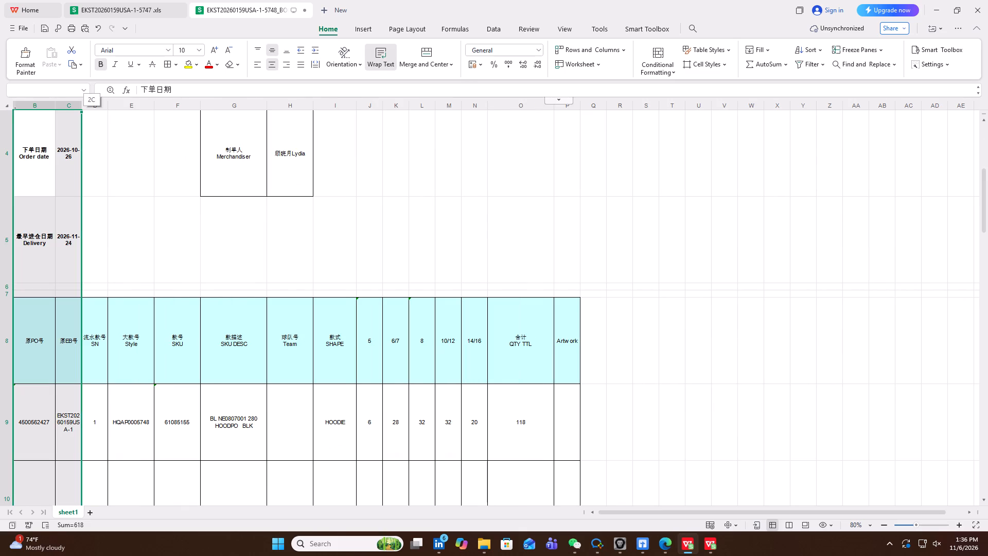
drag(61, 113, 142, 157)
right_click(115, 201)
click(165, 329)
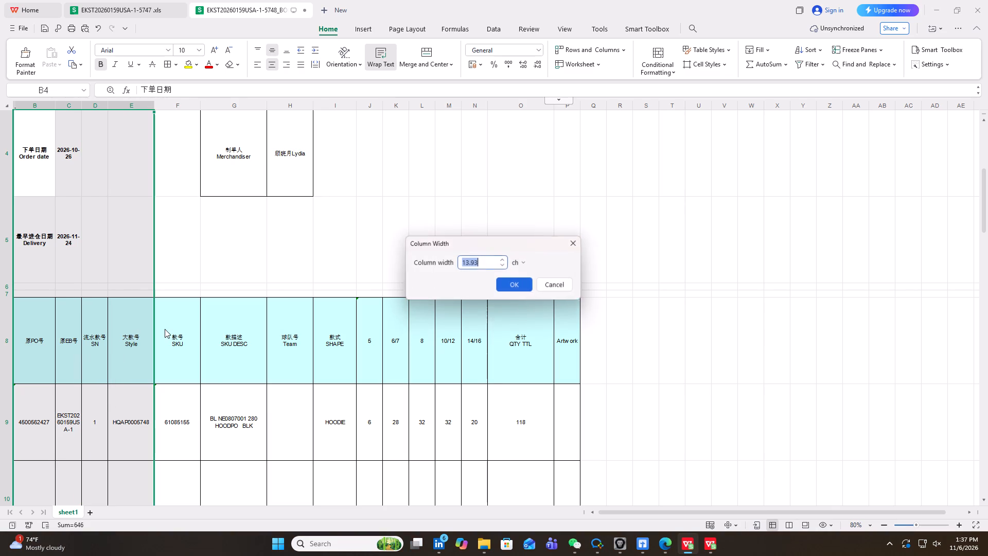
text(80)
key(Return)
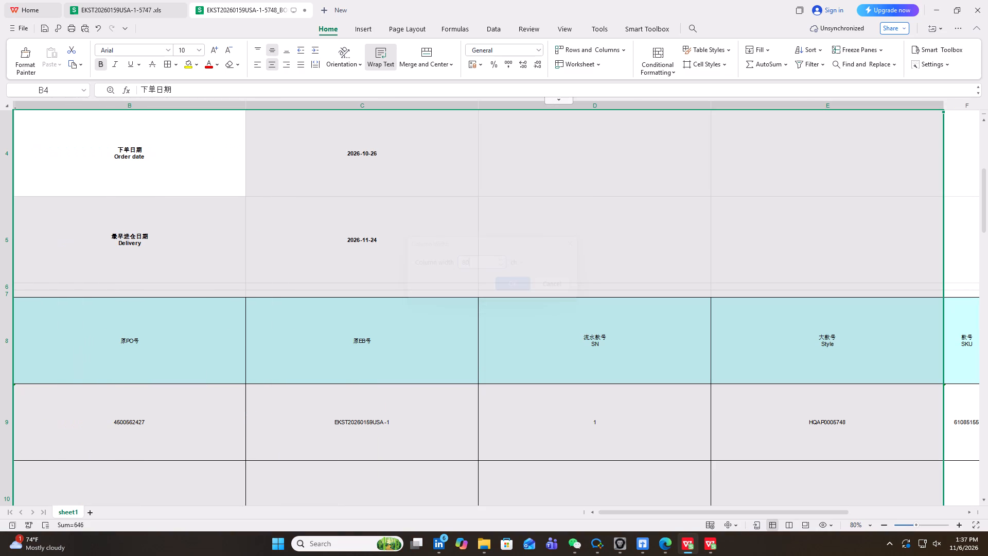
Set the width of the Style and SKU columns (E and F) to 60 ch.
triple_click(884, 527)
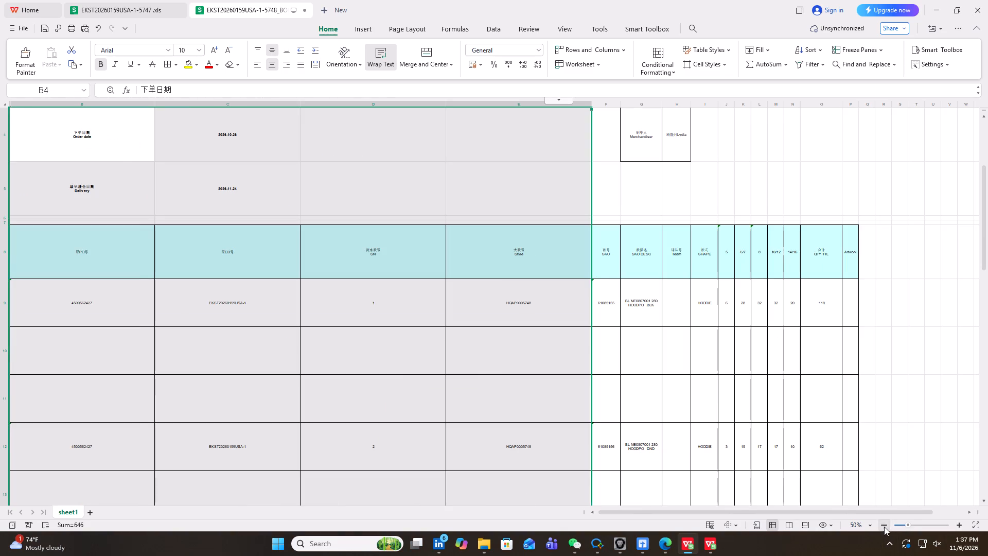
click(884, 527)
click(481, 104)
right_click(475, 143)
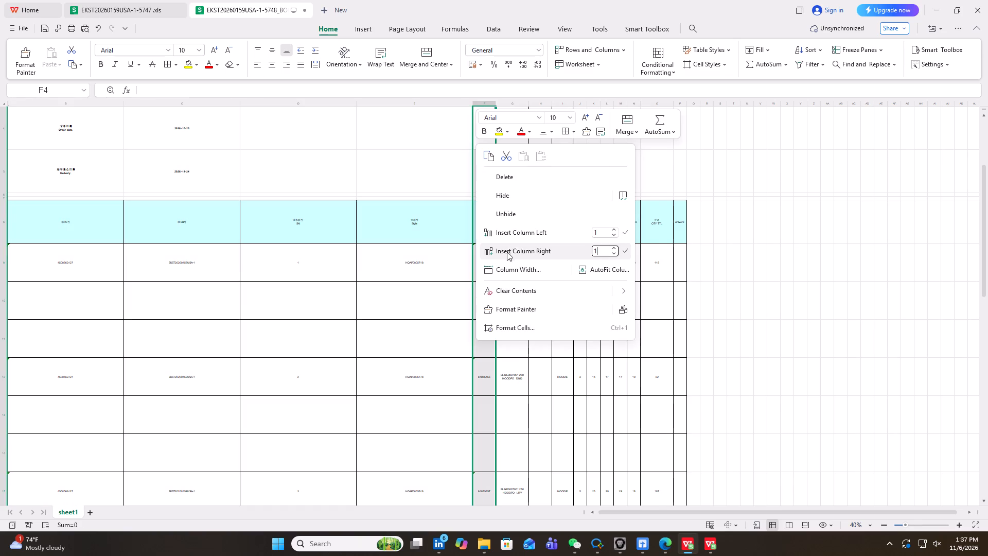
click(407, 104)
drag(415, 105, 475, 116)
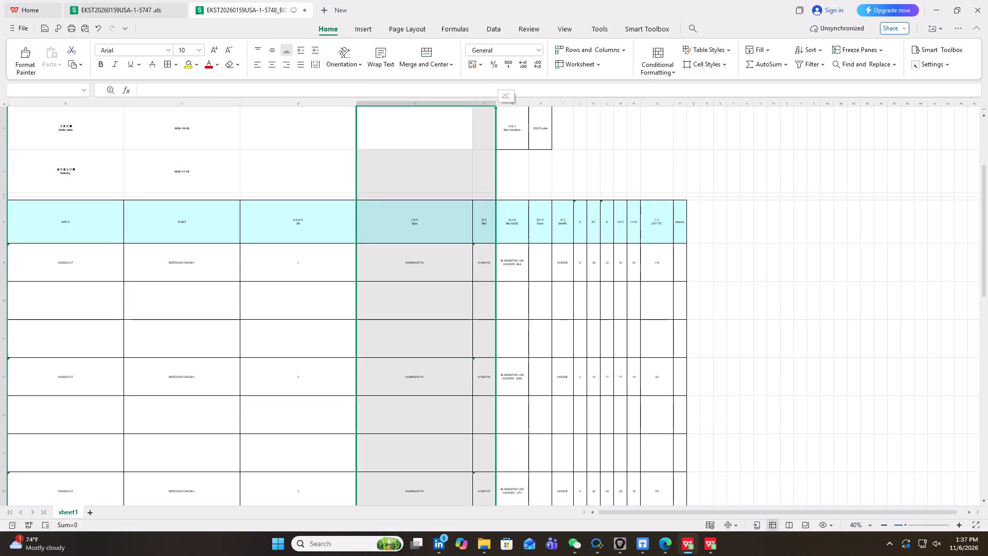
drag(475, 116, 477, 117)
right_click(451, 177)
click(487, 302)
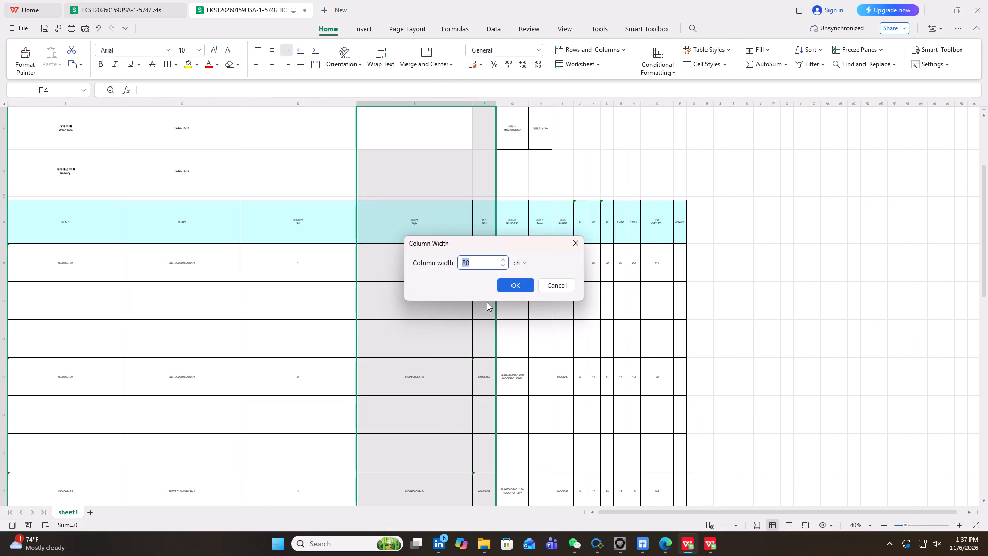
text(60)
key(Return)
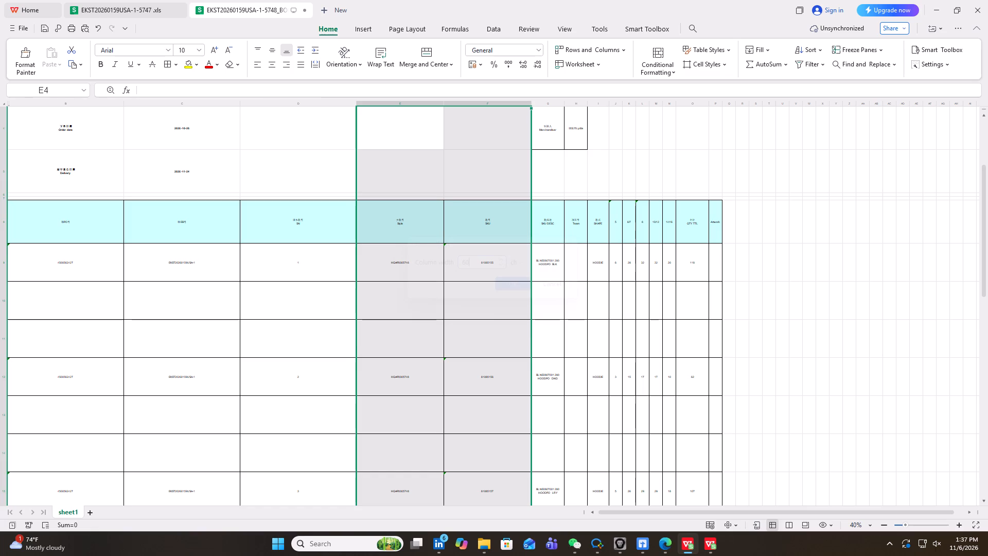
Set the width of the SKU DESC column (column G) to 100 ch.
click(551, 103)
right_click(548, 135)
click(597, 268)
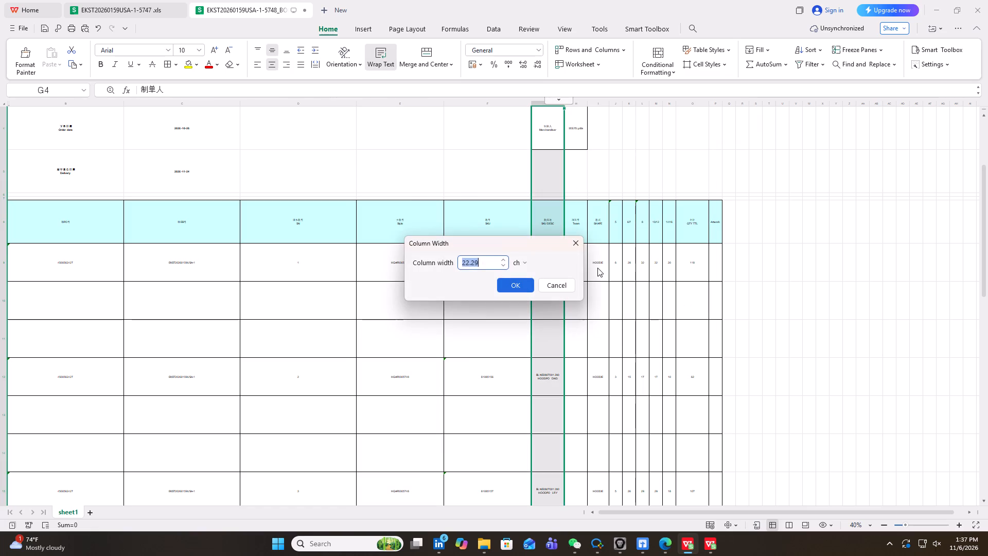
text(1000)
key(BackSpace)
key(Return)
Set the width of the Team column (column H) to 40 ch.
drag(671, 511, 817, 510)
click(675, 103)
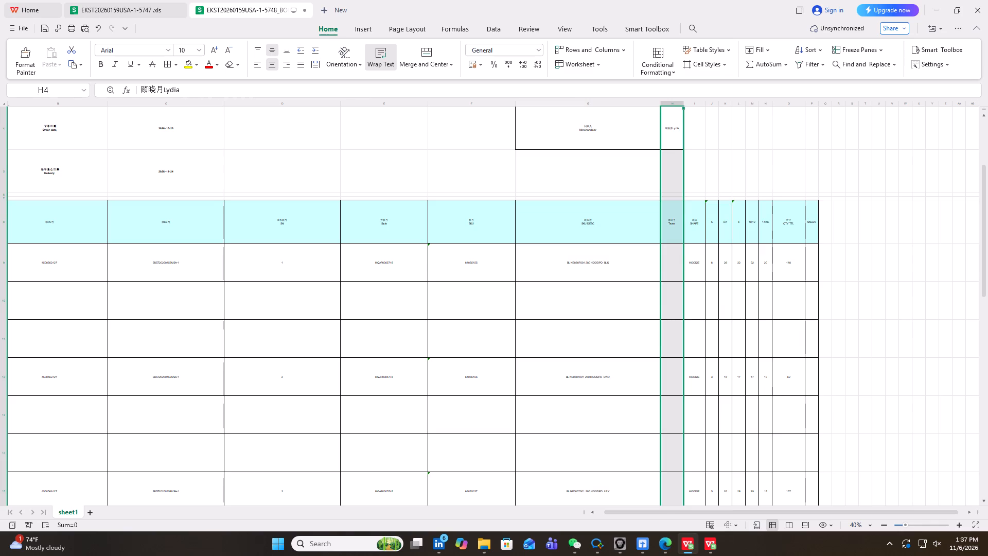
right_click(664, 154)
click(703, 282)
text(40)
key(Return)
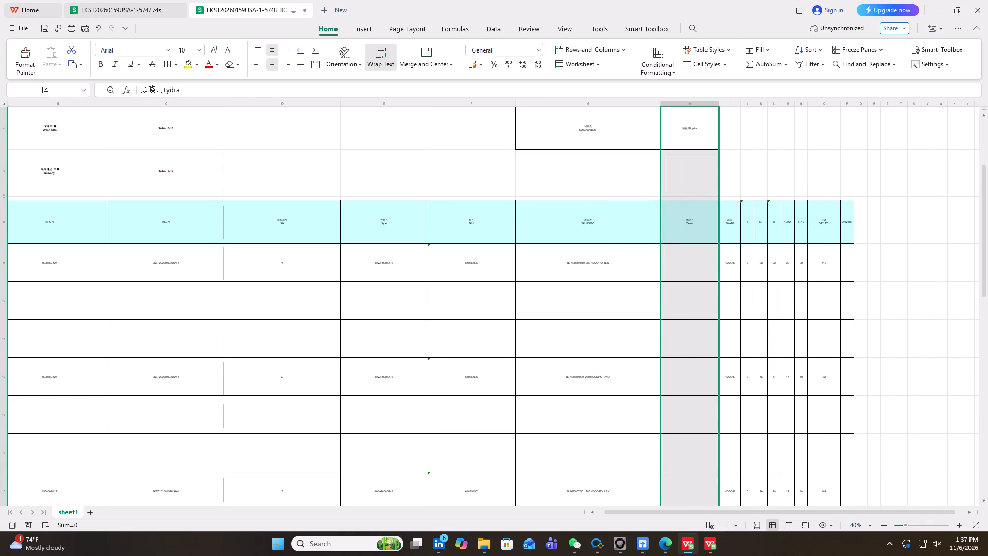
Set the Team and SHAPE columns (H and I) together to a width of 40 ch.
drag(691, 105, 736, 110)
right_click(723, 155)
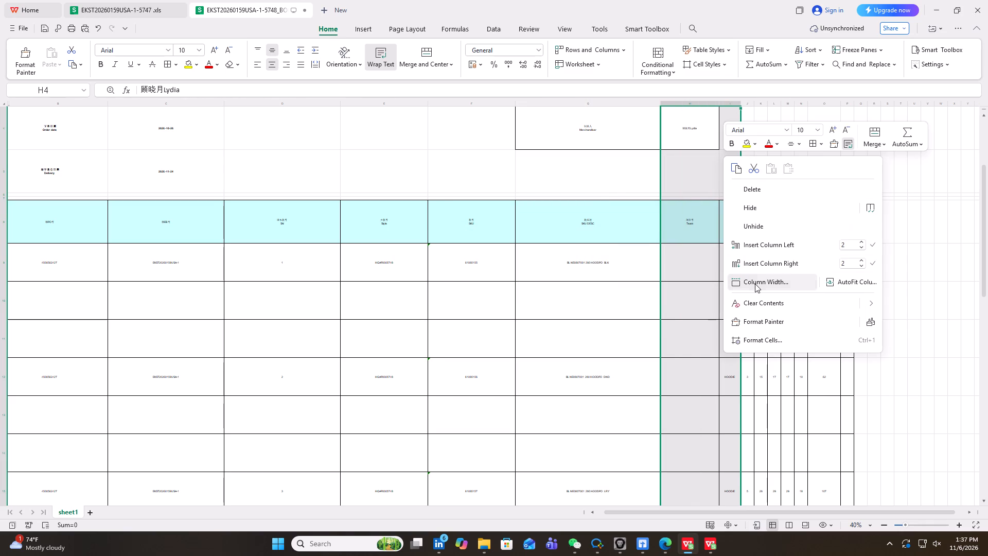
click(755, 284)
text(40)
key(Return)
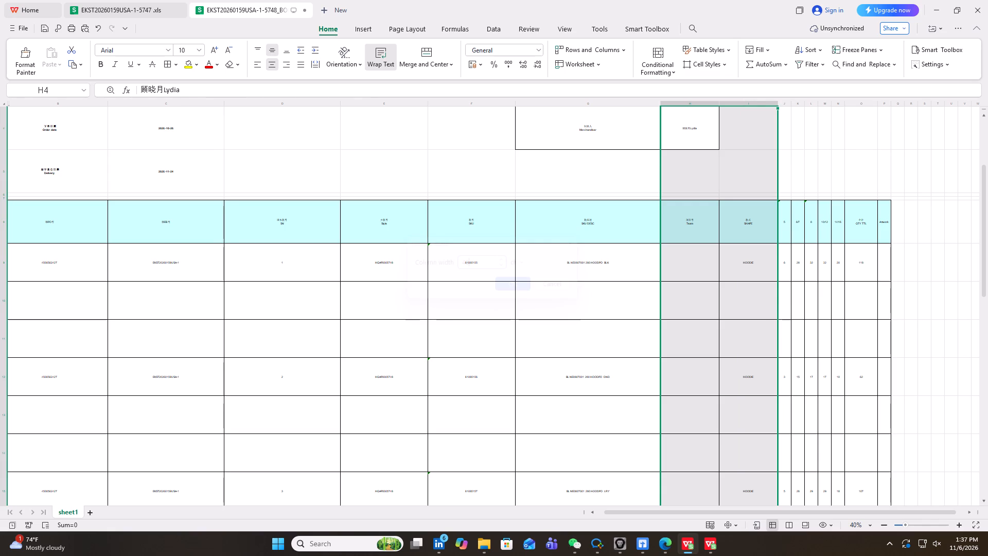
Set the width of the five size columns, 5 through 14/16 (columns J to N), to 35 ch.
drag(787, 105, 843, 121)
right_click(821, 158)
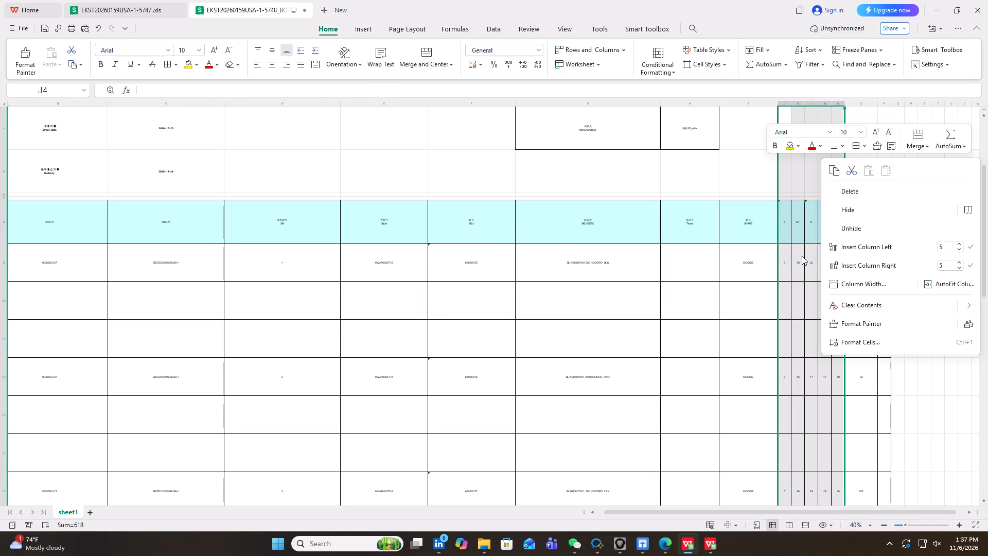
click(855, 285)
key(3)
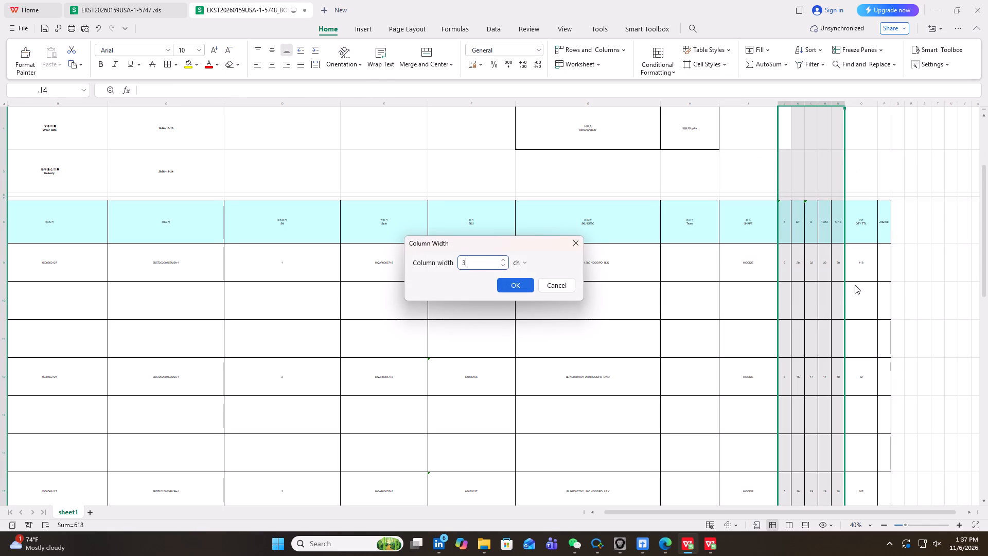
key(6)
key(BackSpace)
key(5)
key(Return)
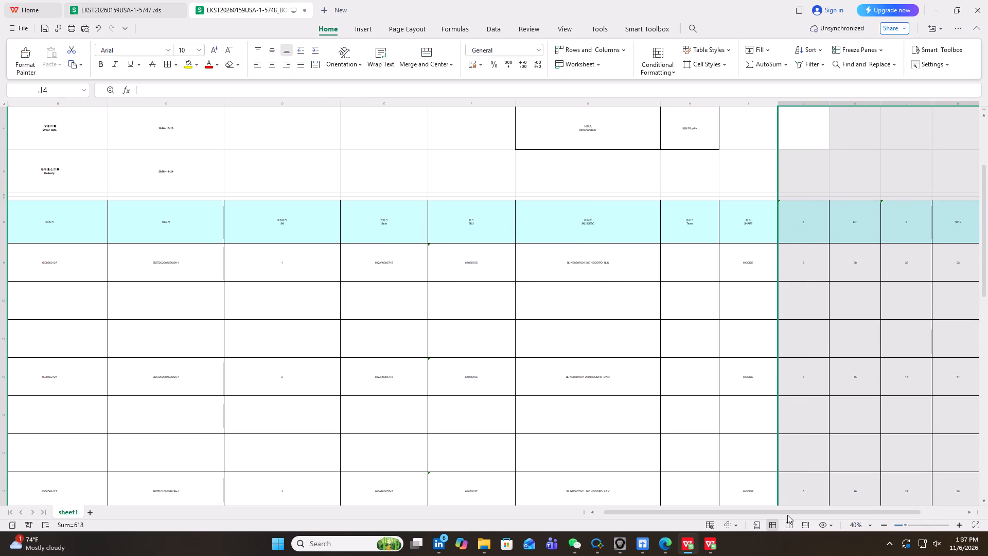
Set the width of the QTY TTL column (column O) to 37 ch.
drag(793, 511, 987, 503)
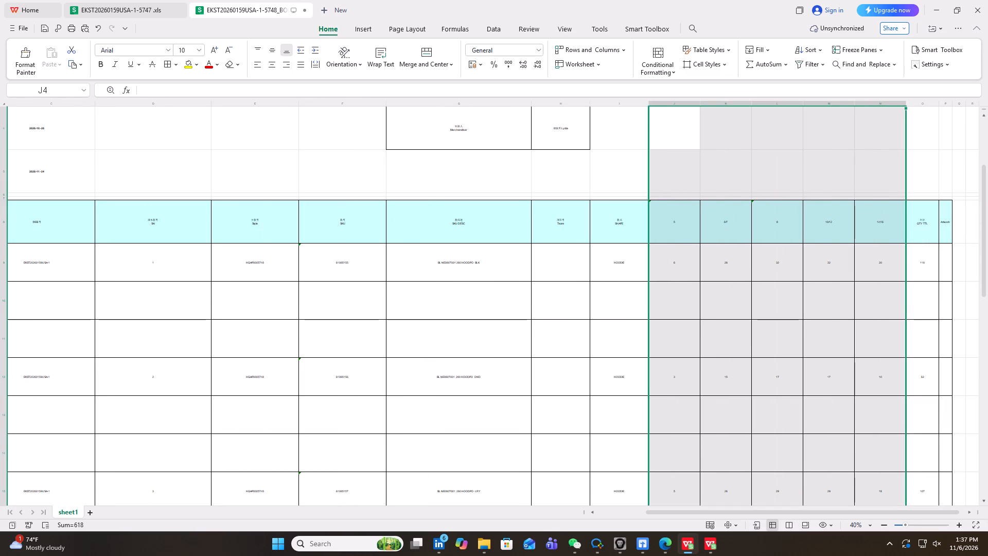
click(920, 103)
right_click(926, 151)
click(815, 277)
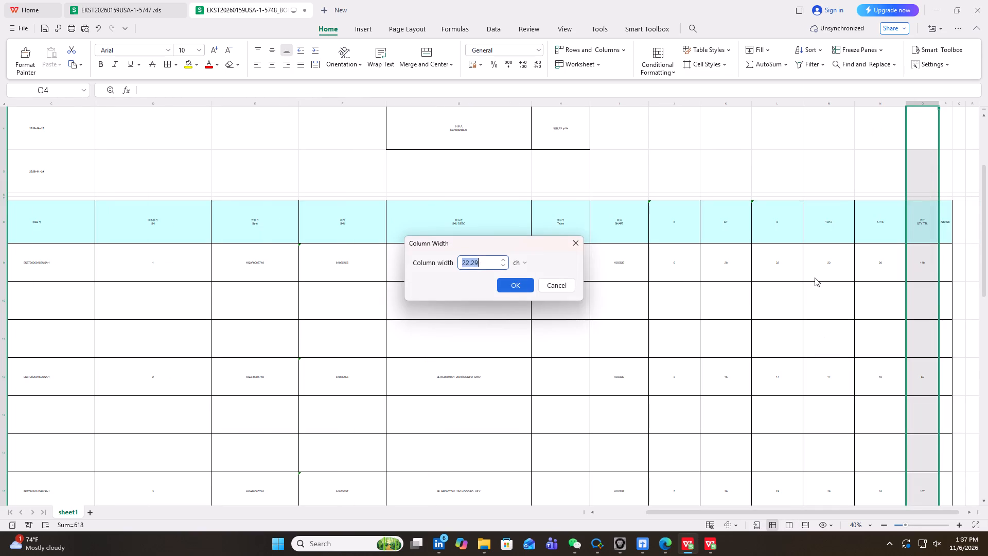
text(37)
key(Return)
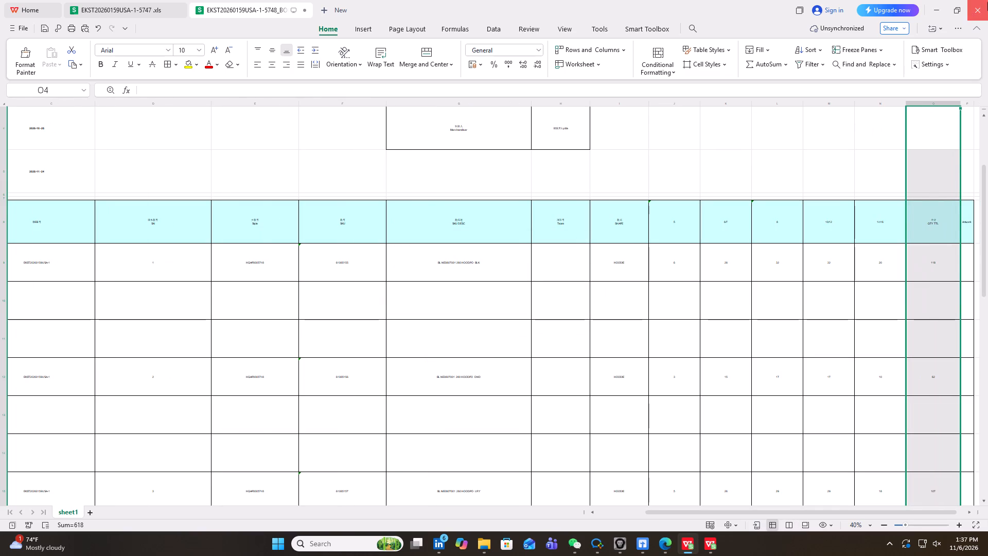
Set the width of the Artwork column (column P) to 50 ch.
click(968, 105)
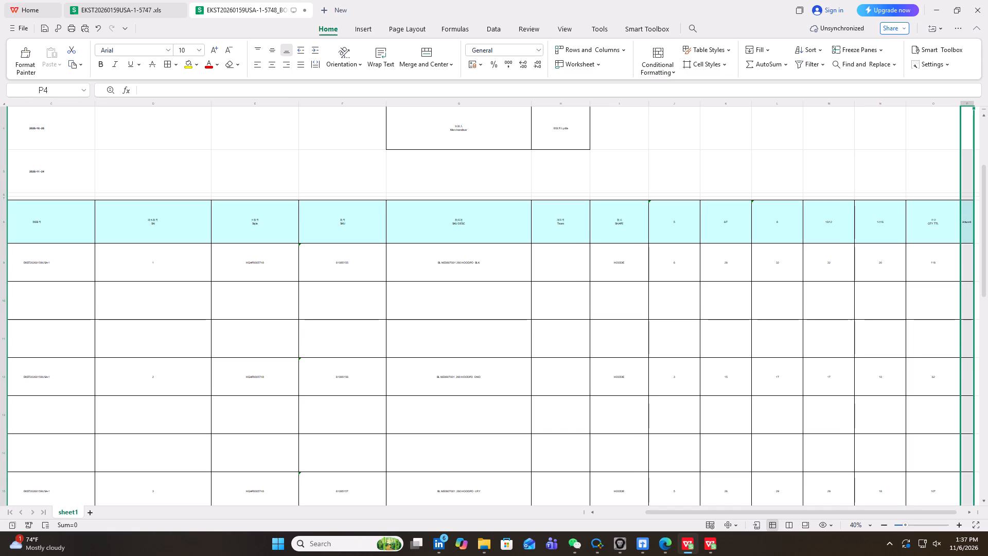
right_click(967, 162)
click(852, 287)
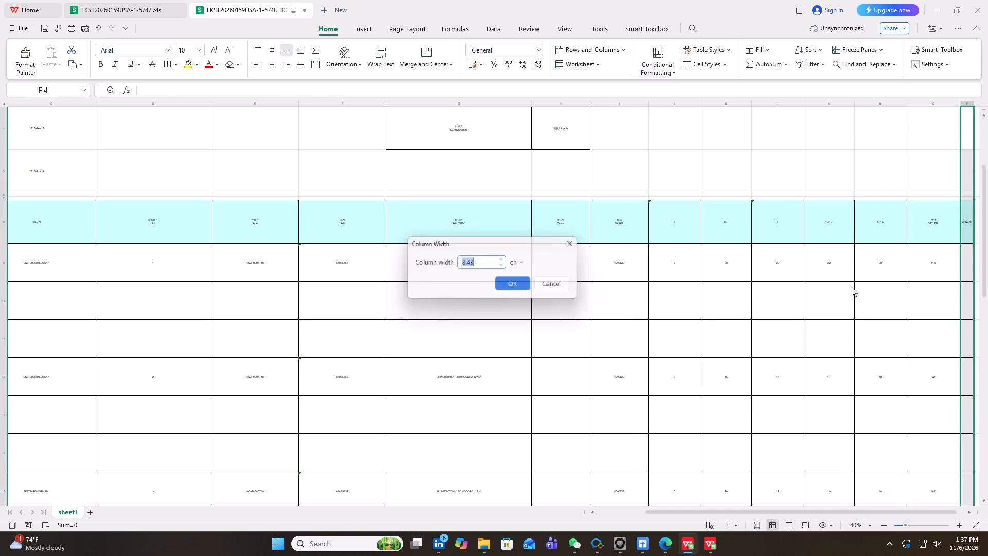
text(50)
key(Return)
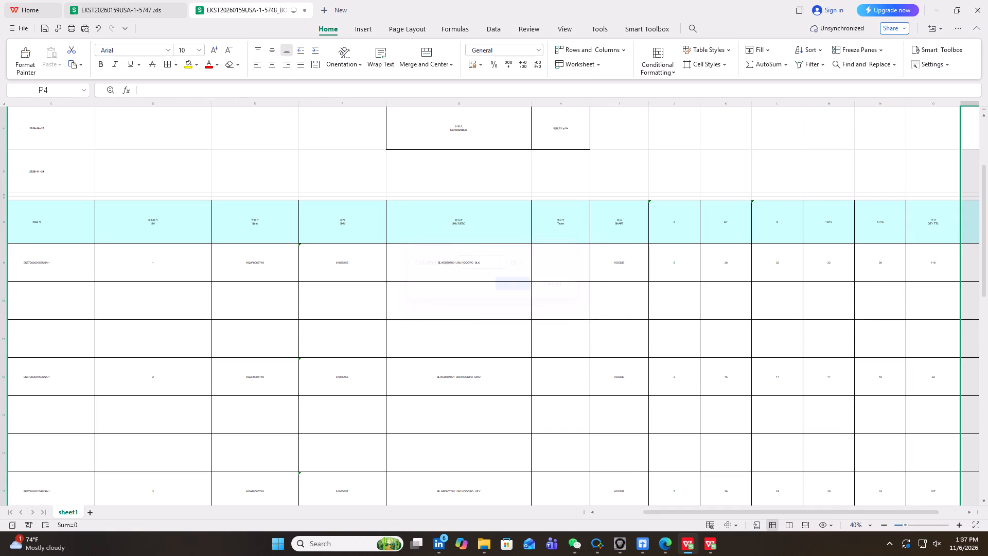
Format the order information block in rows 1 to 5 in Times New Roman, size 60.
drag(808, 512, 310, 445)
scroll(48, 316, up, 4)
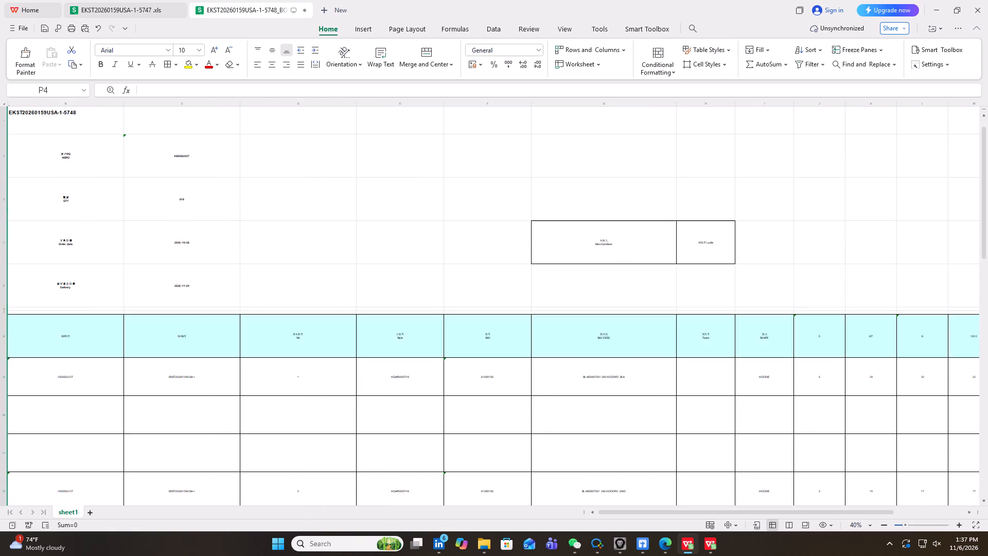
scroll(45, 316, up, 14)
drag(1, 130, 3, 296)
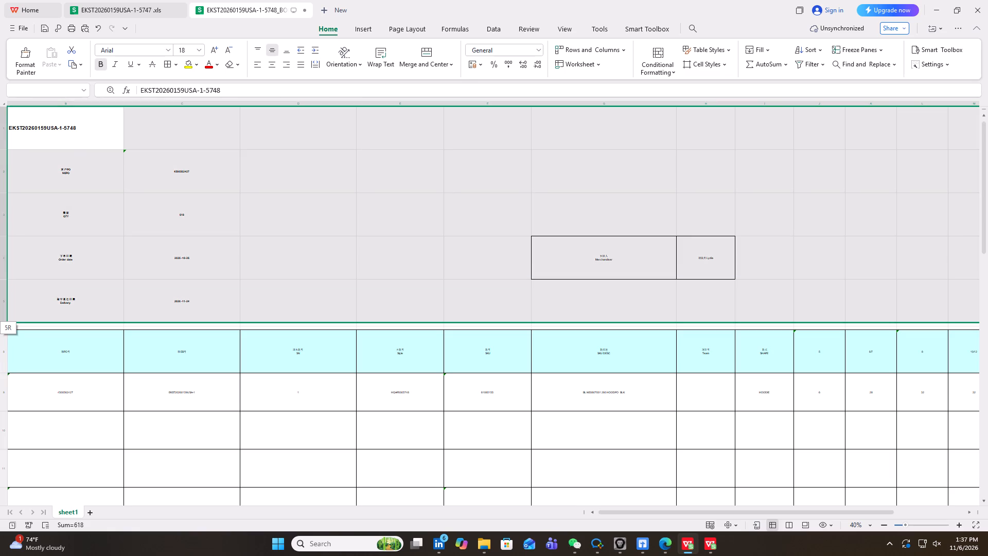
drag(3, 296, 3, 300)
click(135, 47)
text(times)
click(122, 61)
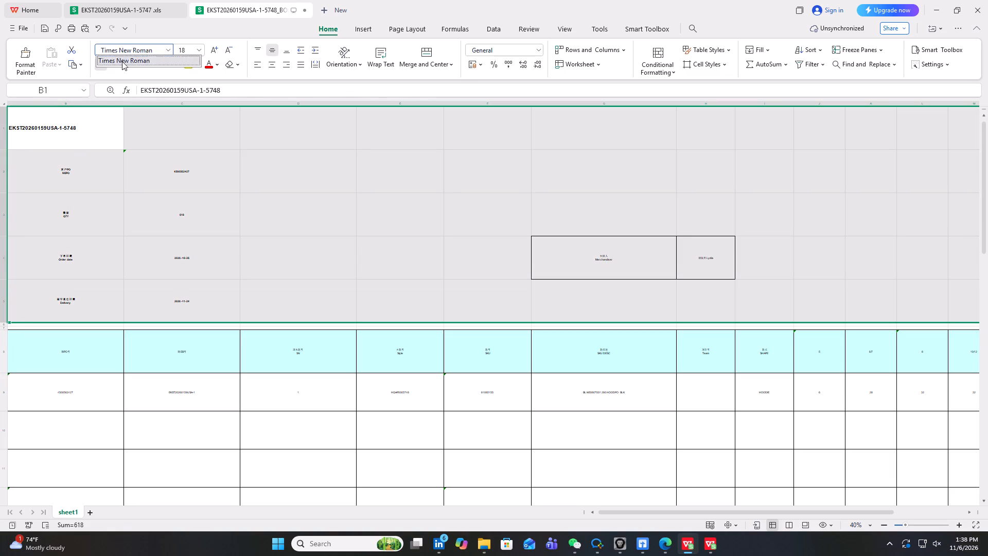
click(185, 48)
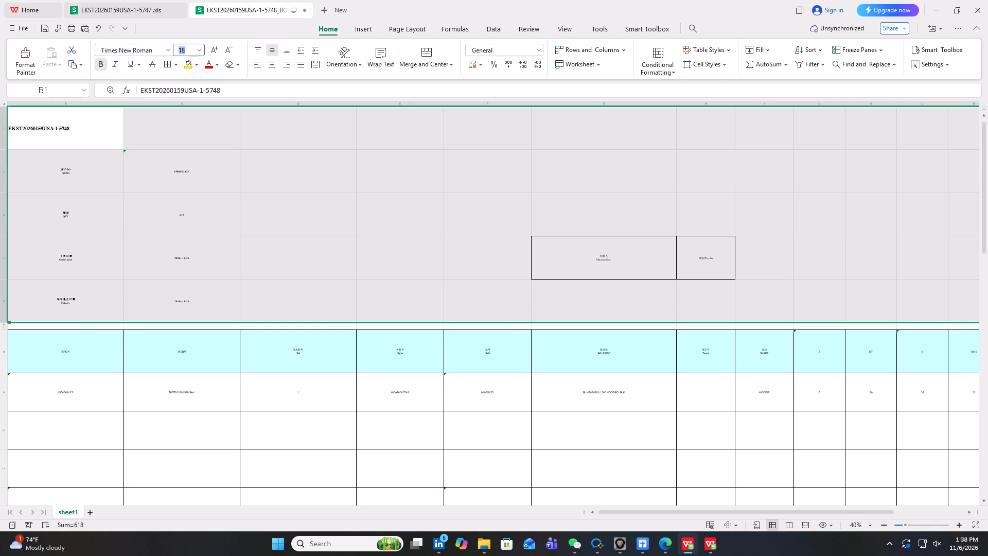
text(60)
key(Return)
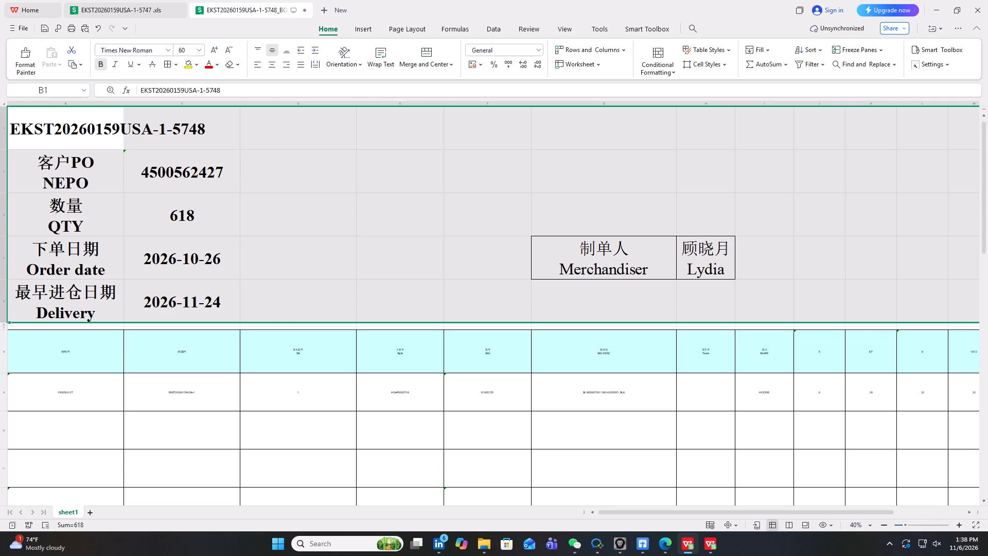
Format the table header row (row 8) in Times New Roman, size 60, bold.
click(0, 353)
click(126, 50)
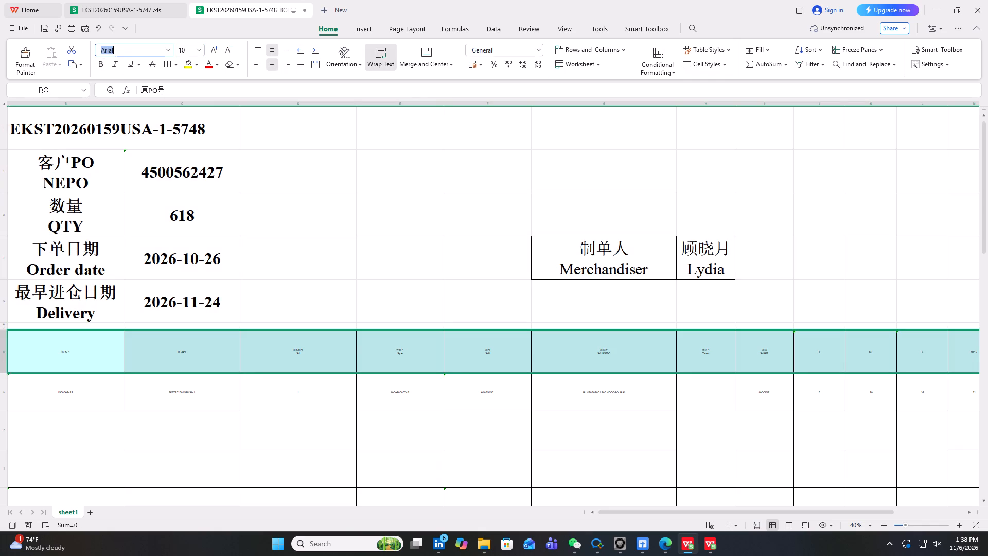
text(tim)
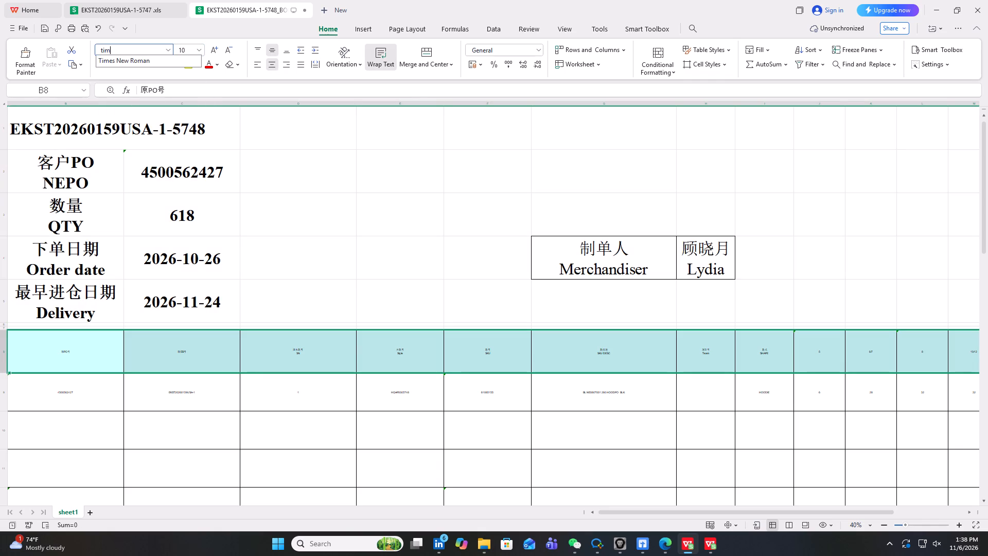
text(es)
click(136, 65)
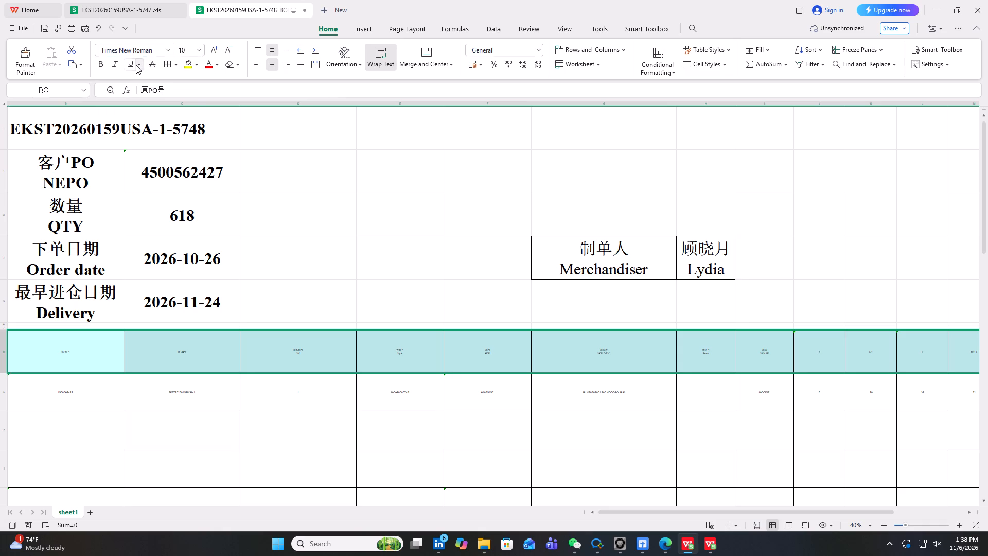
click(189, 50)
text(60)
key(Return)
key(ctrl+b)
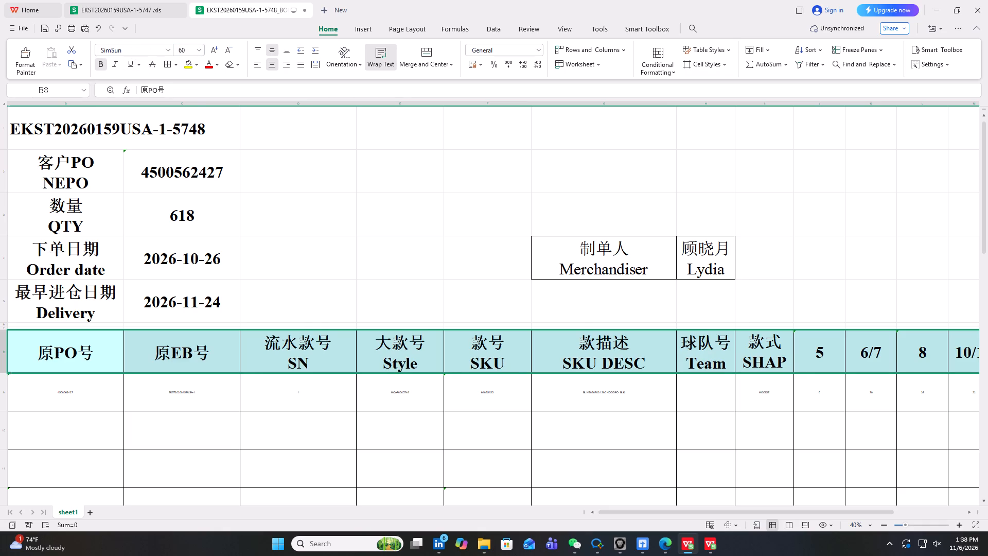
Format all table body cells below the header, through the last bordered row and the Artwork column (B9 to P30), in Times New Roman, size 50.
click(879, 525)
scroll(692, 422, down, 2)
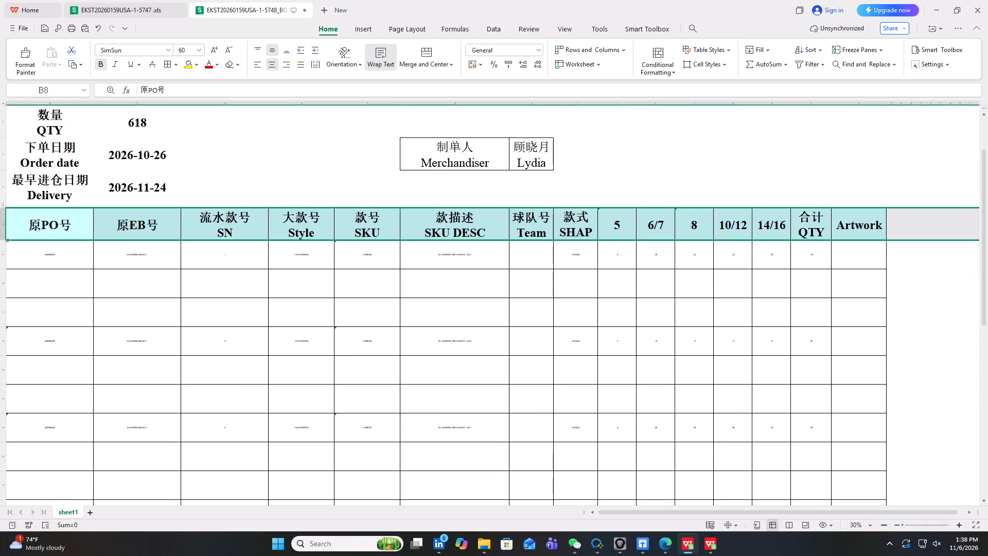
scroll(692, 421, down, 16)
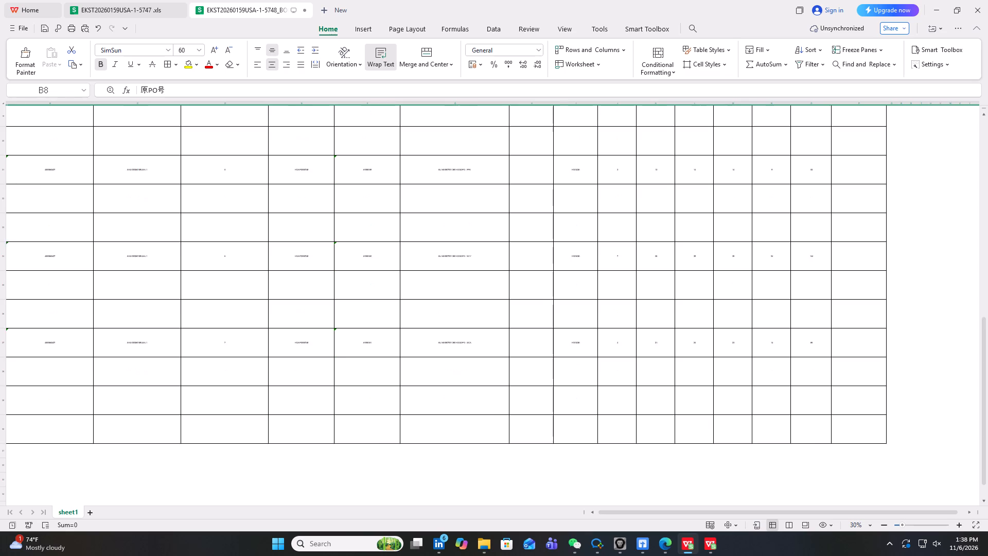
click(865, 403)
drag(765, 512, 421, 478)
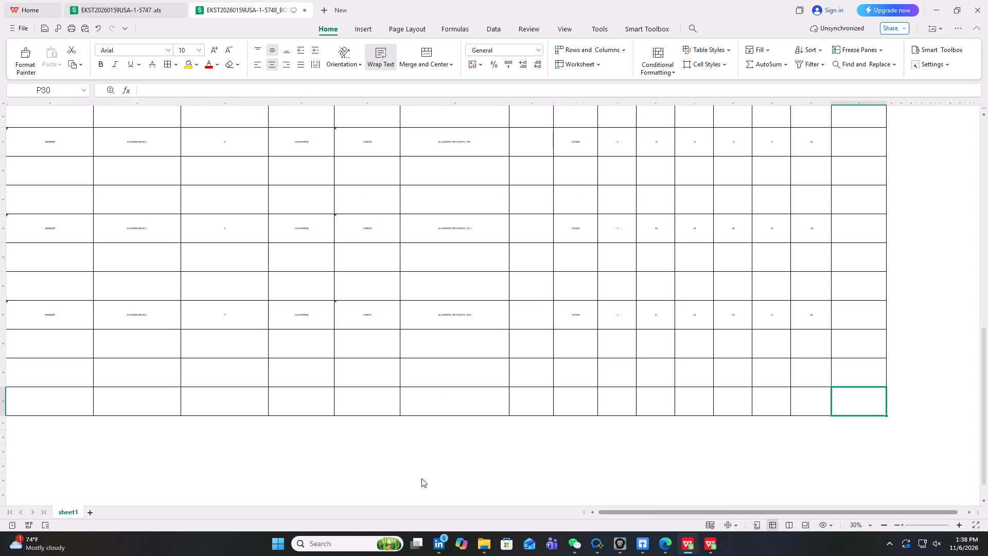
drag(421, 478, 136, 407)
scroll(47, 351, up, 18)
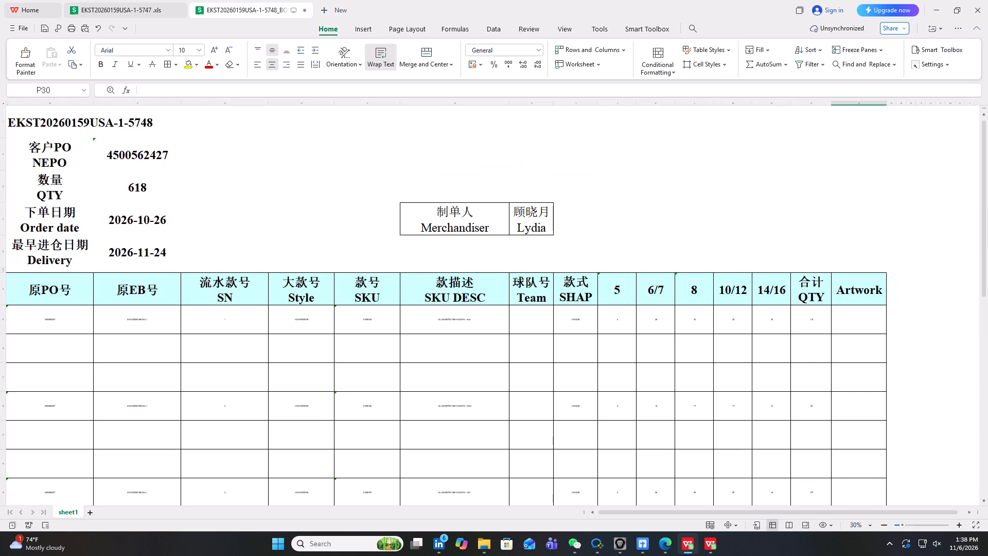
shift+click(51, 324)
click(119, 51)
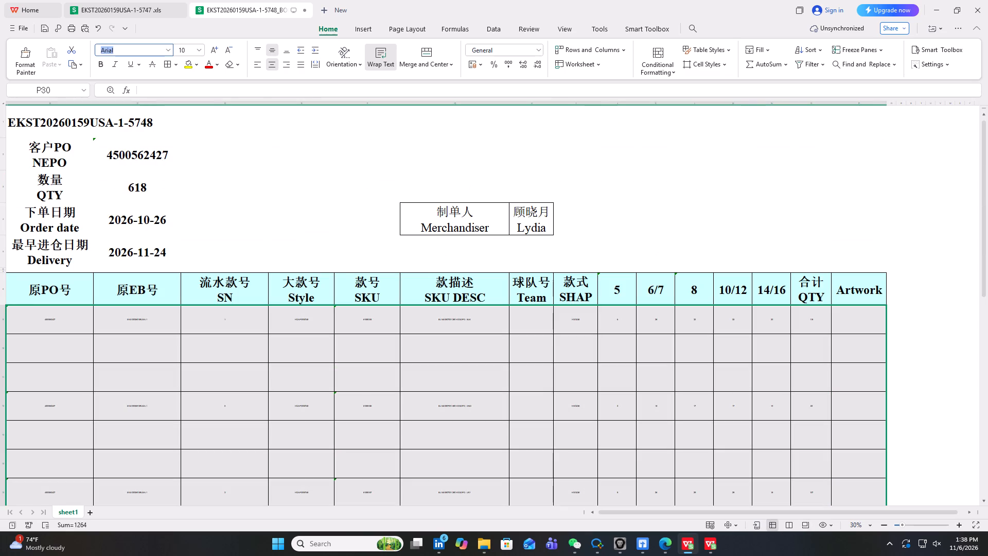
text(atime)
key(BackSpace)
key(BackSpace)
key(BackSpace)
key(BackSpace)
key(BackSpace)
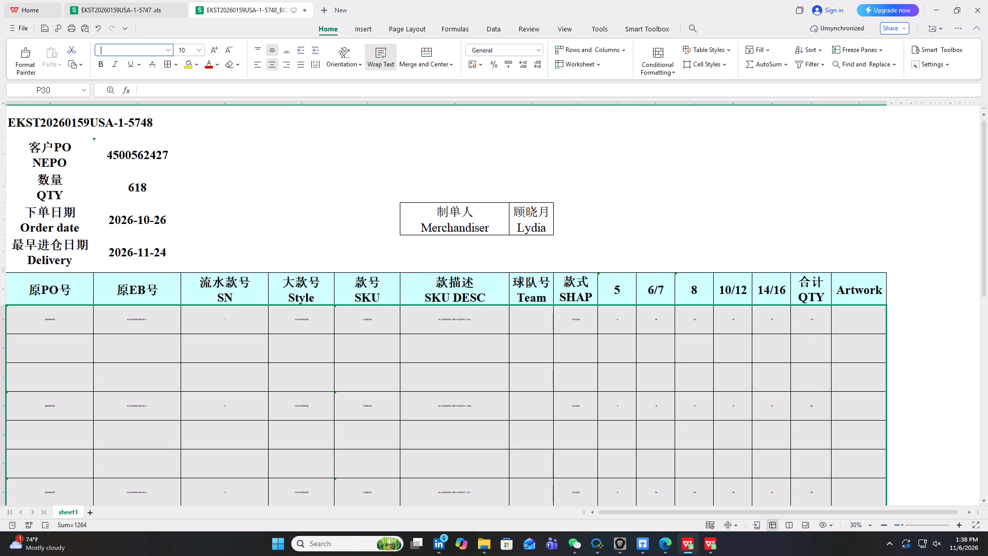
text(ties)
key(BackSpace)
key(BackSpace)
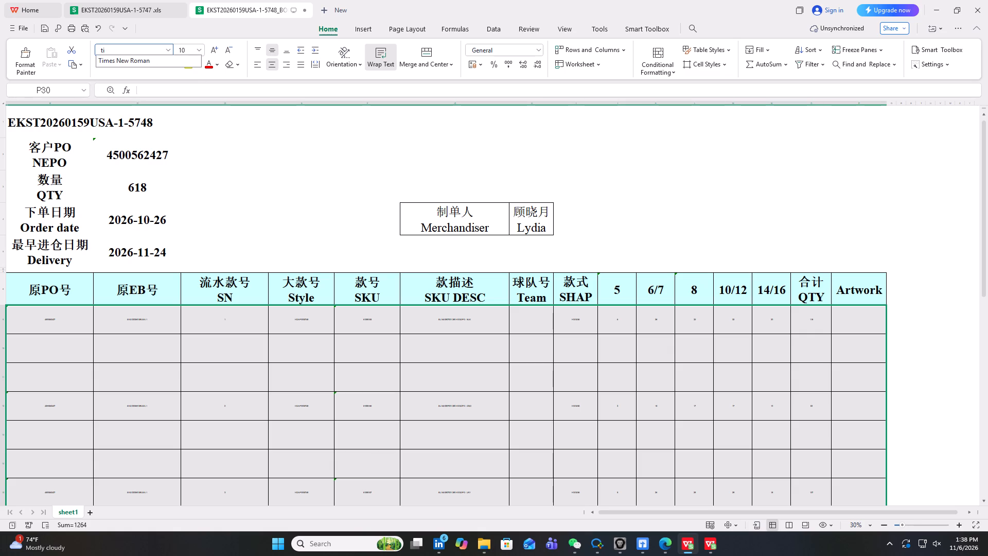
text(mes)
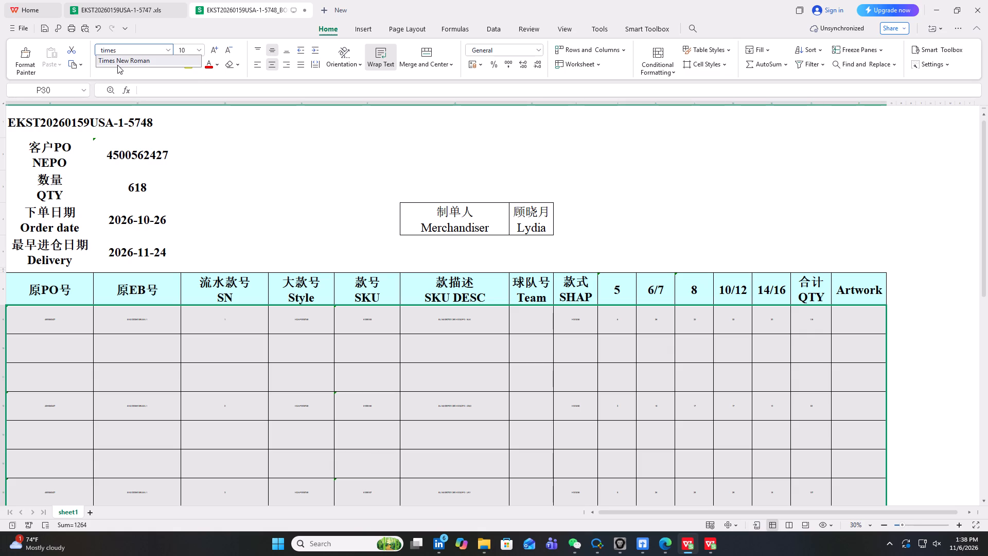
click(119, 63)
click(187, 49)
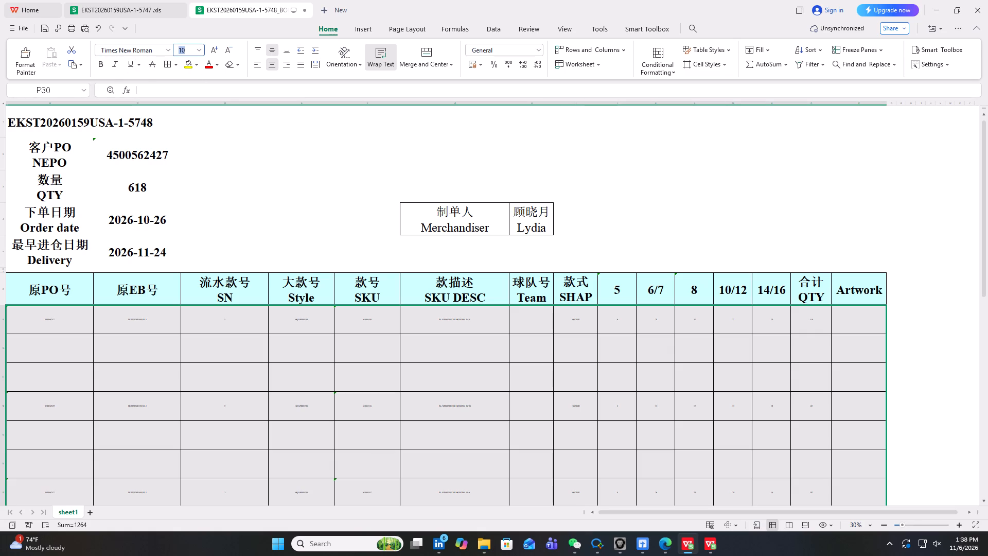
text(50)
key(Return)
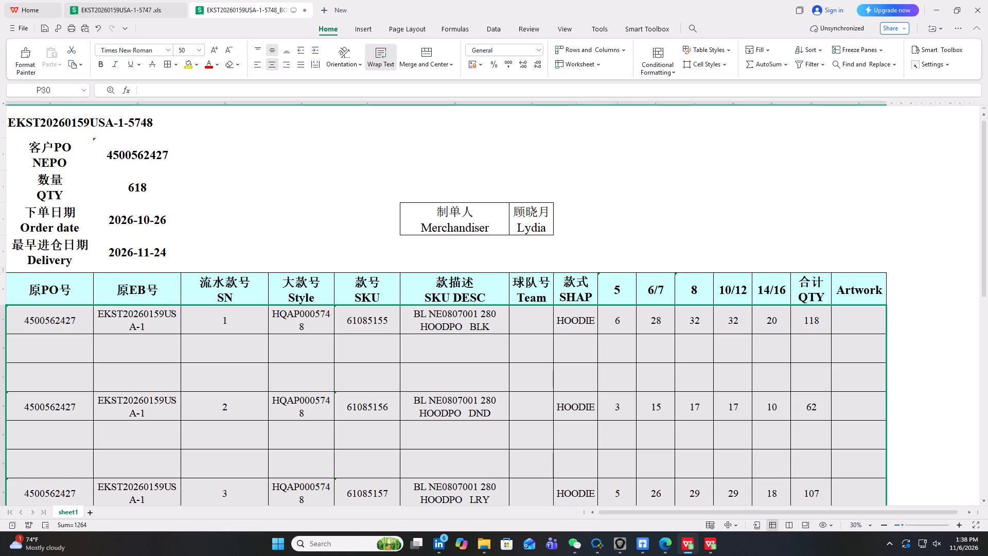
Open the width setting of the 原EB号 column (column C) for editing.
click(885, 523)
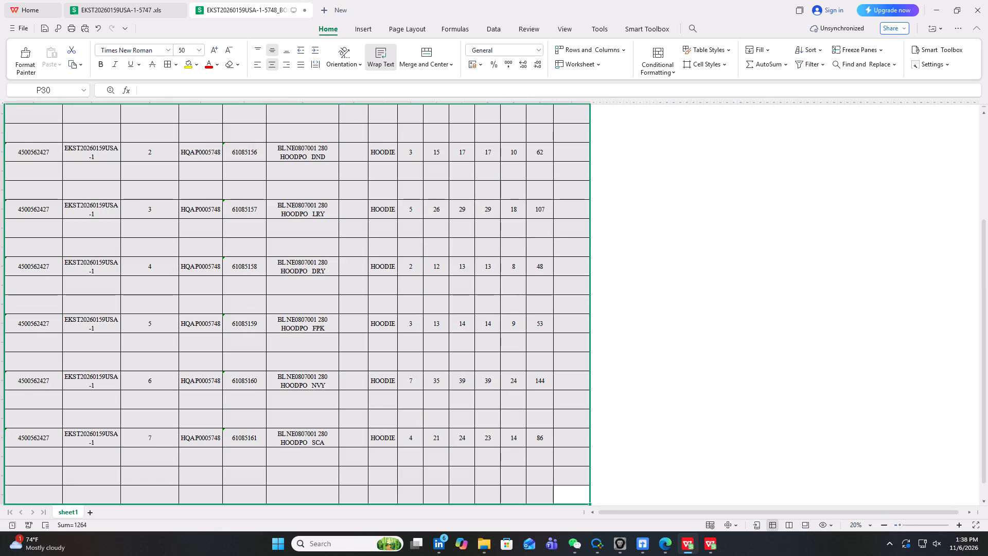
scroll(154, 284, up, 14)
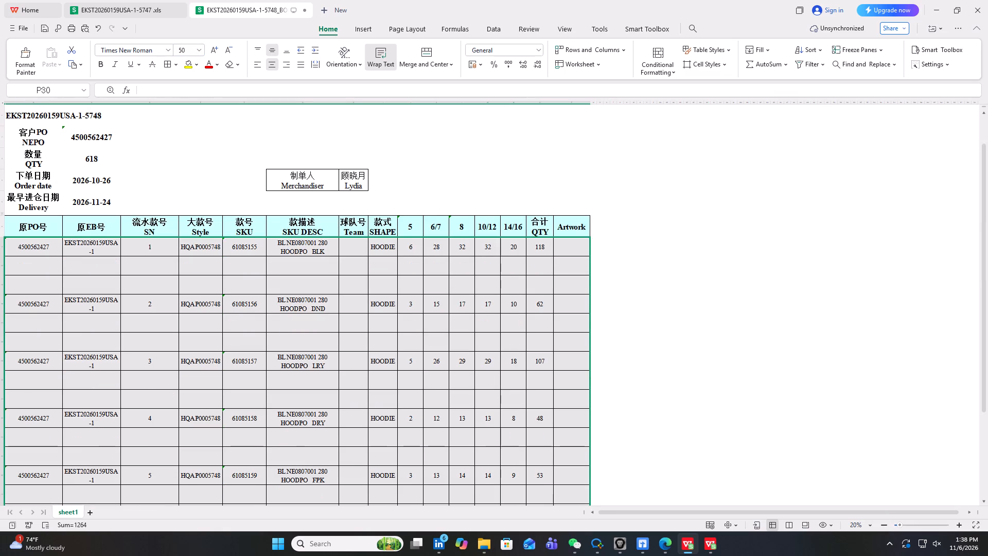
click(101, 102)
right_click(108, 161)
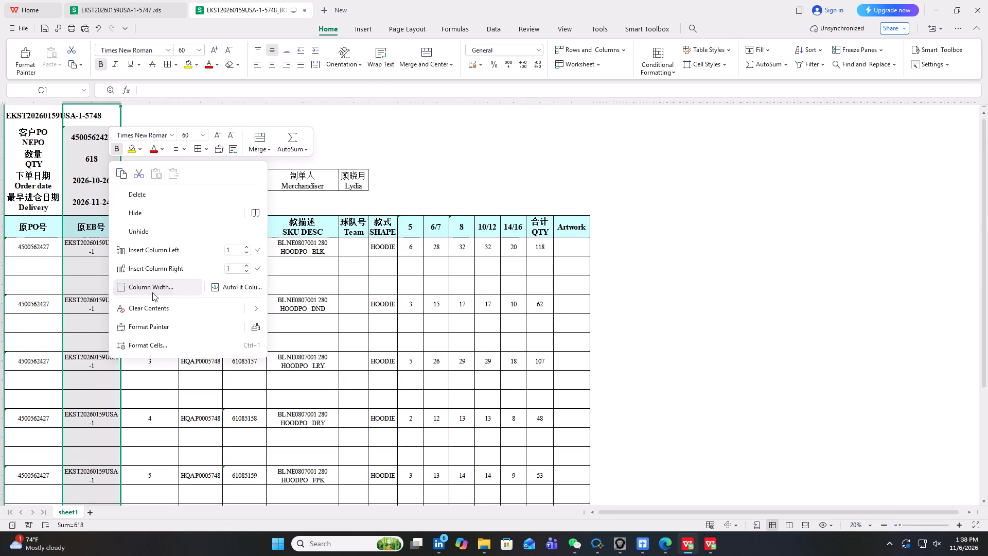
click(152, 292)
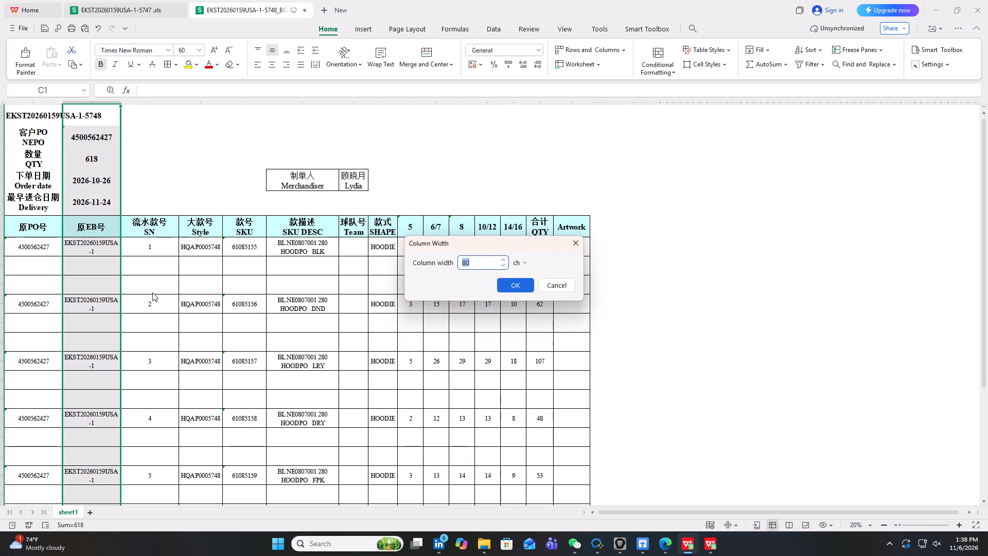
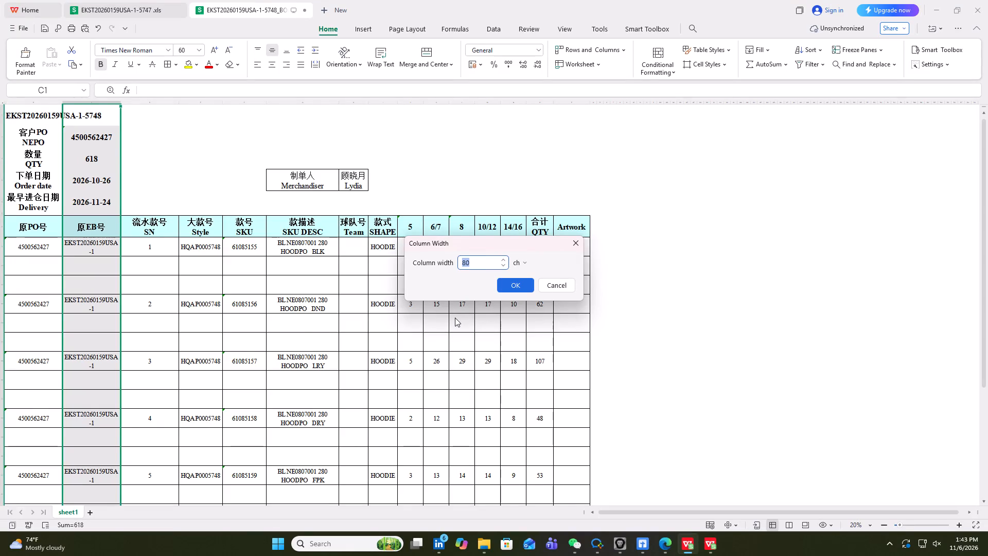
Widen the 原EB号 column (column C) in stages to 84, 87 and finally 88 ch.
text(84)
key(Return)
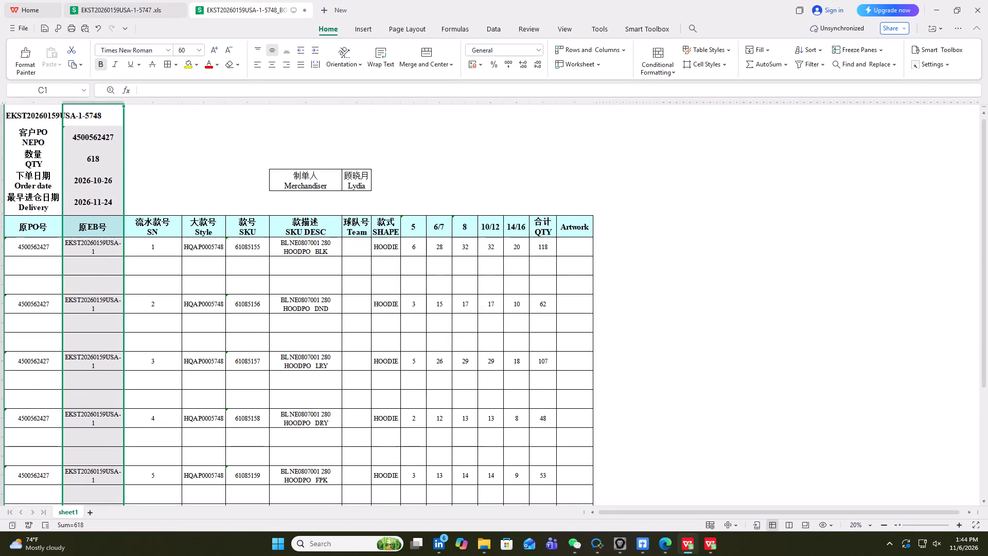
right_click(93, 255)
click(139, 379)
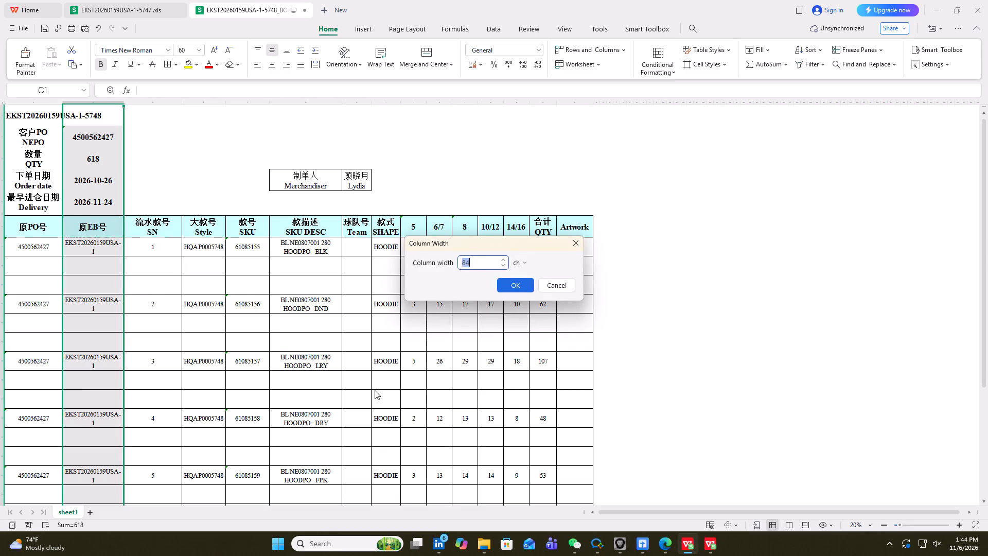
text(87)
key(Return)
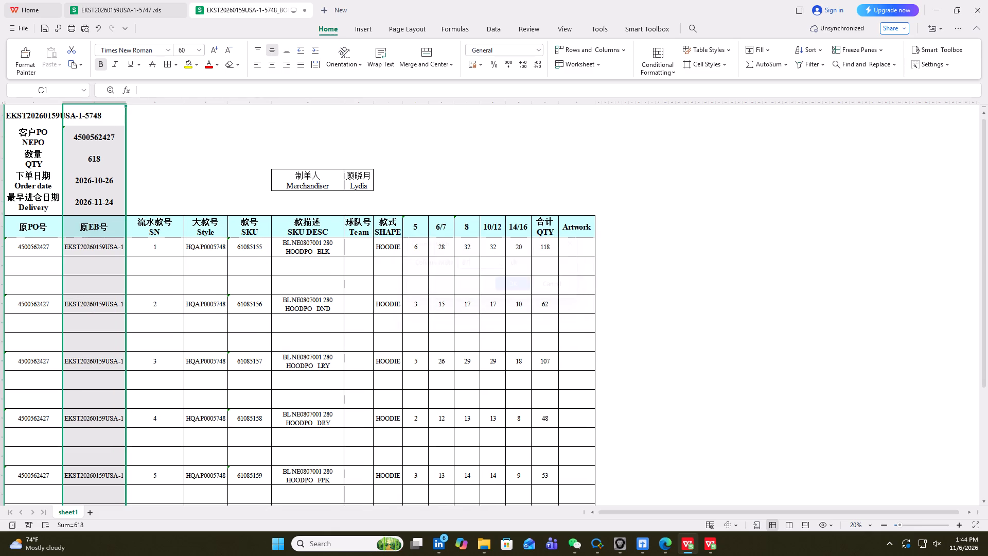
right_click(113, 267)
click(148, 391)
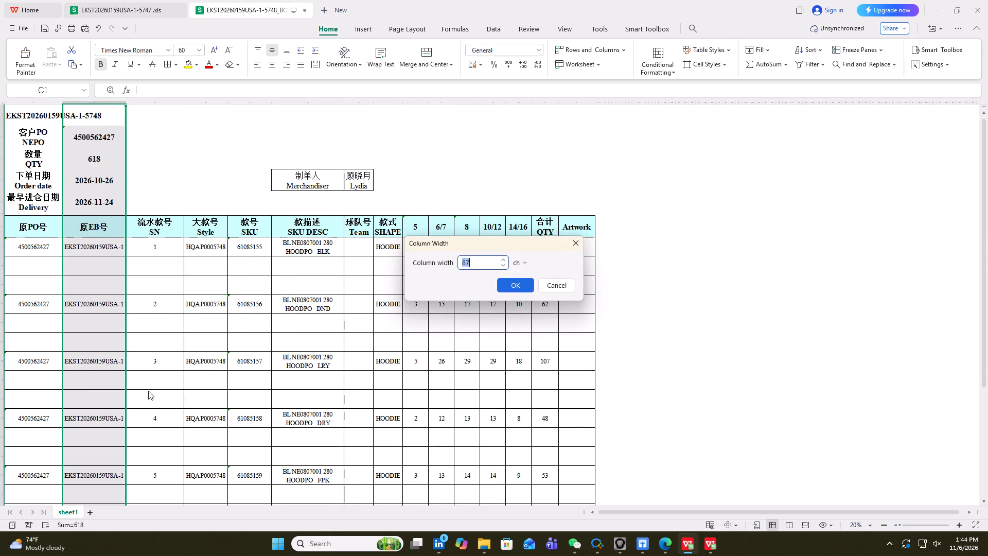
text(88)
key(Return)
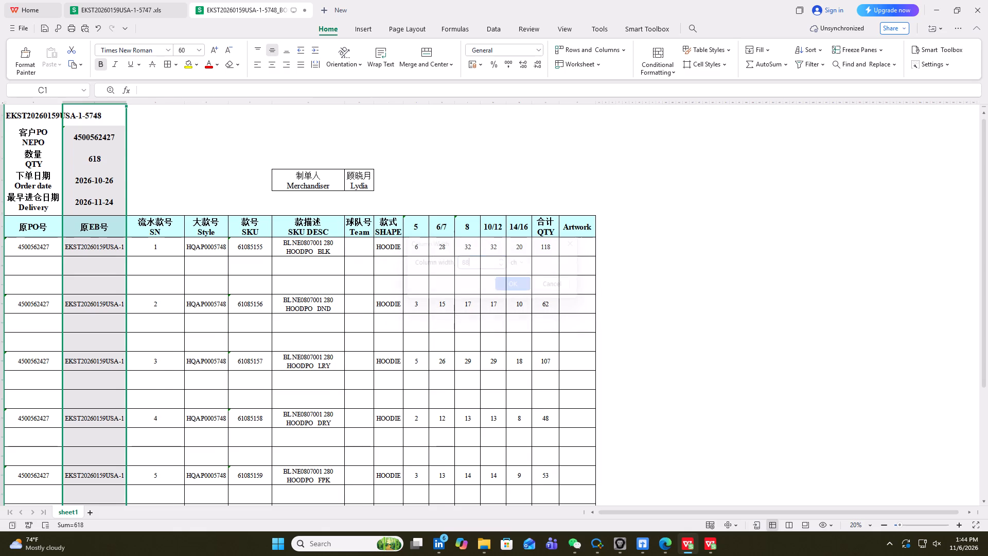
click(171, 267)
Ignore all number-stored-as-text errors of the kind flagged on the first 原PO号 cell (B9).
scroll(47, 331, up, 4)
click(16, 240)
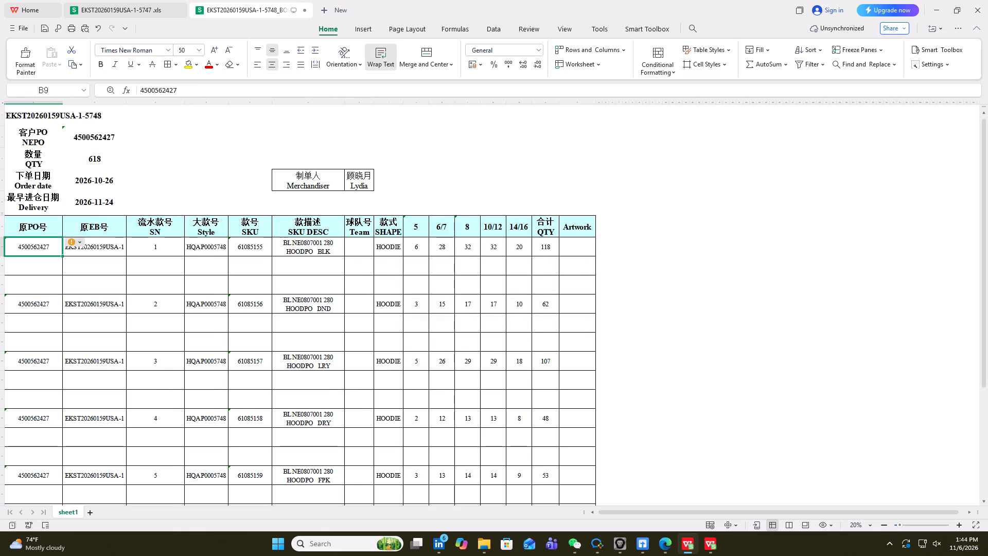
click(86, 241)
click(25, 252)
scroll(189, 331, down, 4)
scroll(189, 331, up, 11)
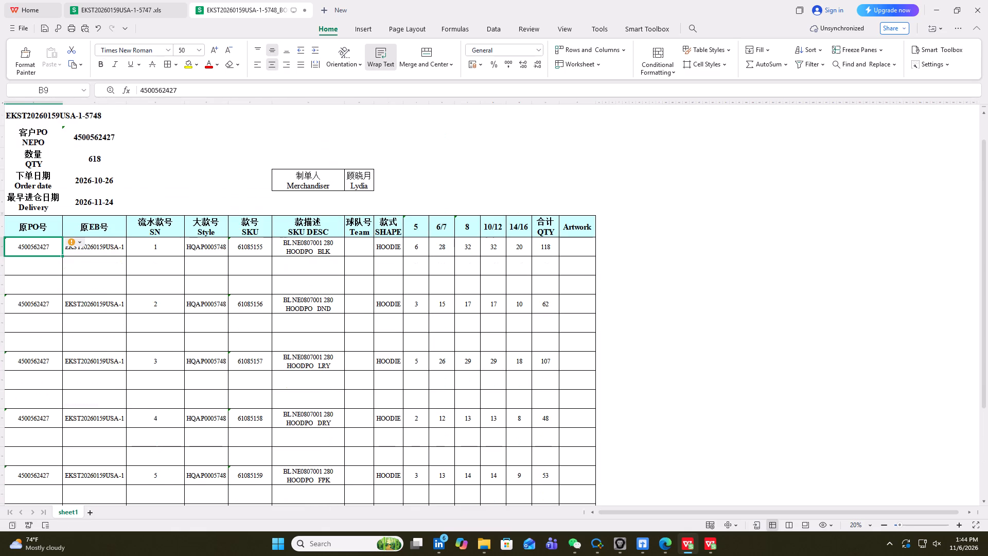
click(78, 240)
click(128, 335)
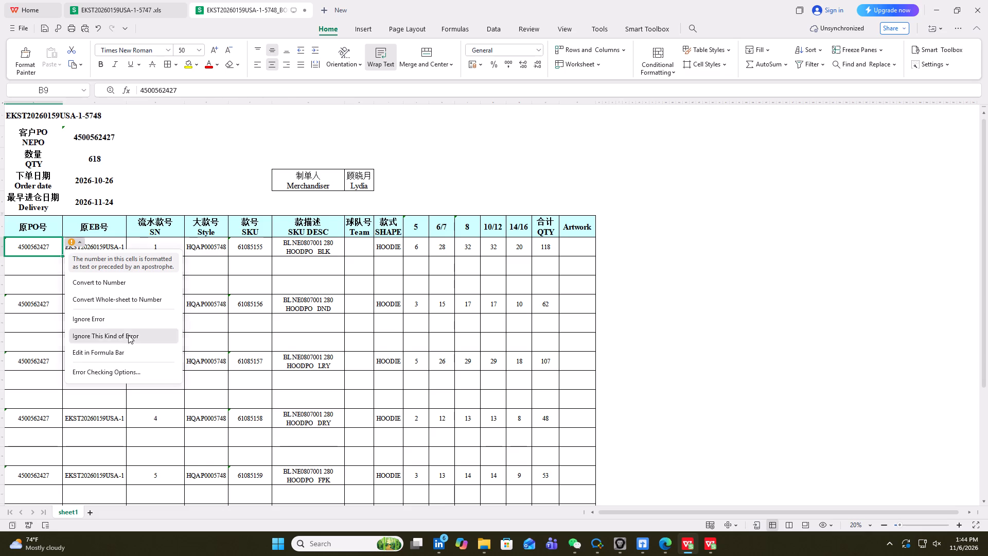
click(262, 263)
Review the sheet from the order information block down to the last bordered table row.
scroll(162, 359, up, 9)
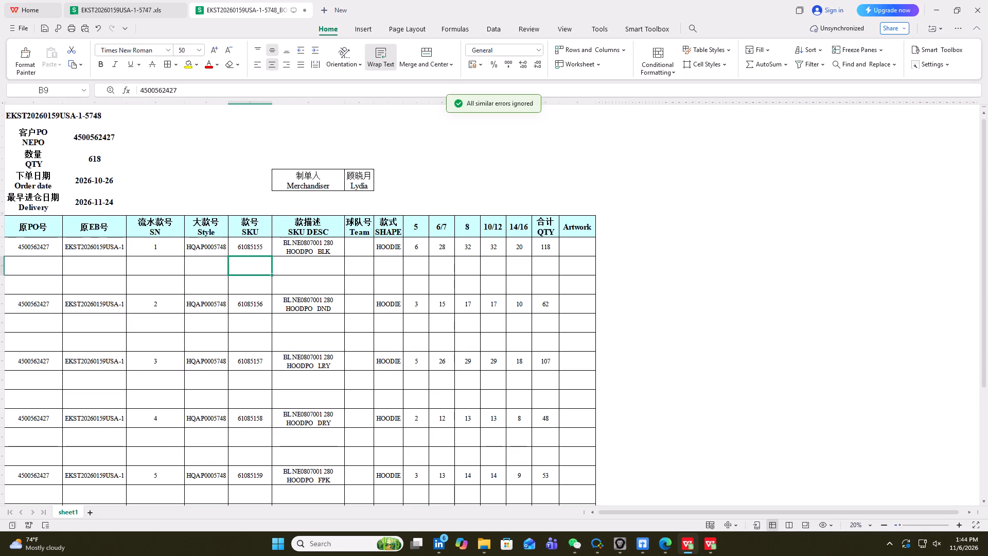
scroll(217, 390, down, 11)
scroll(220, 385, up, 6)
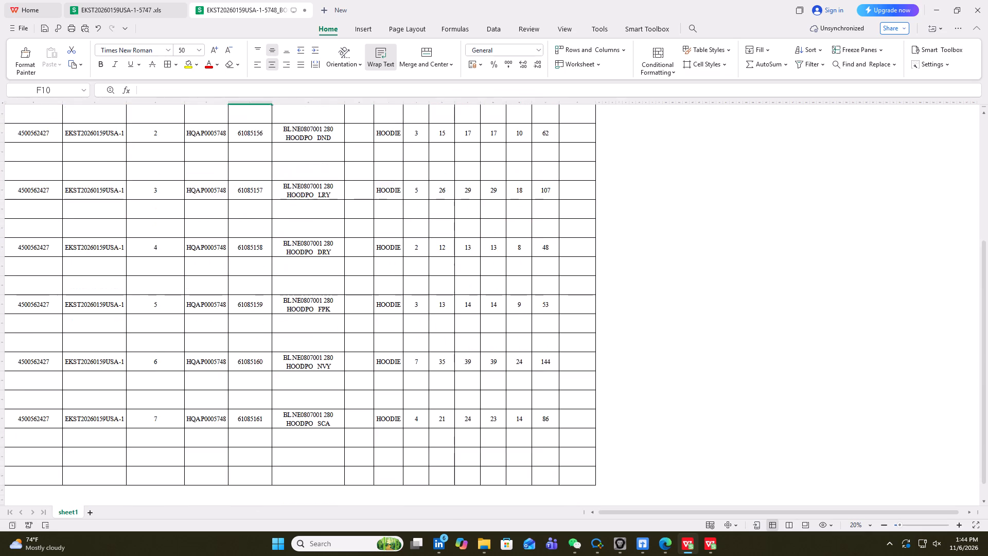
scroll(220, 385, up, 13)
click(223, 265)
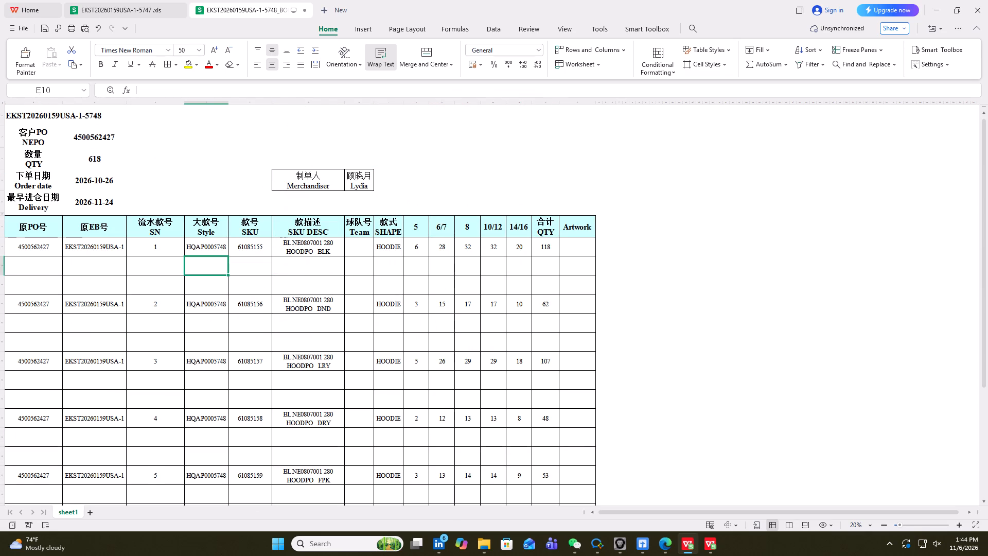
scroll(87, 309, up, 15)
Copy "生产单 ICD: 2026-11-25" from the title in B1 of the 5747 workbook and append it after a space to the 5748 title in B1.
click(130, 9)
scroll(148, 193, up, 3)
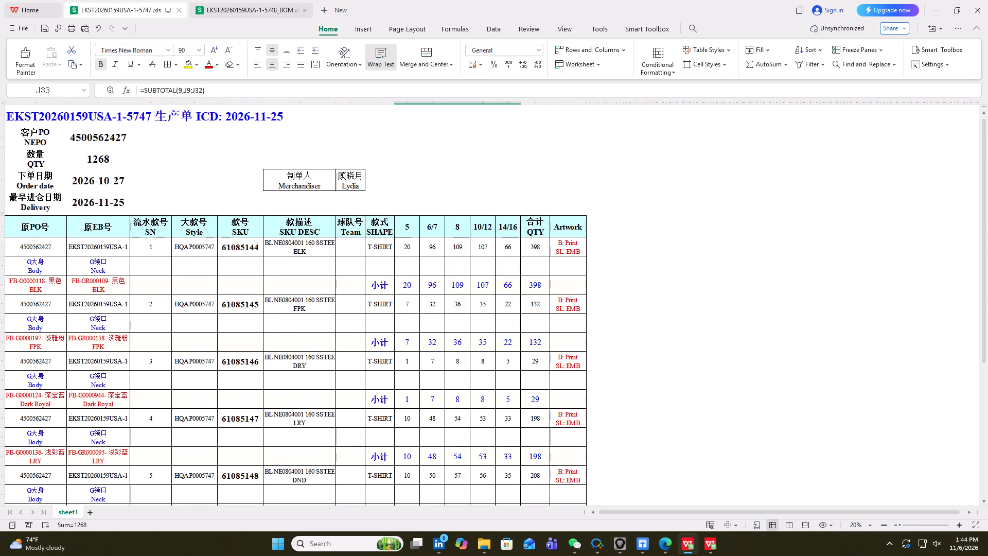
click(16, 115)
drag(223, 89, 234, 89)
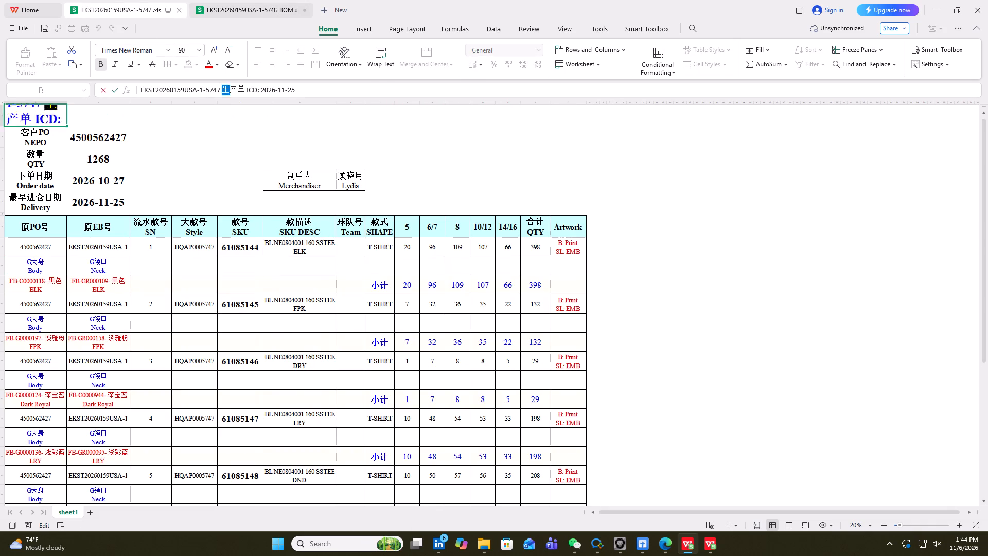
drag(234, 89, 303, 90)
click(310, 72)
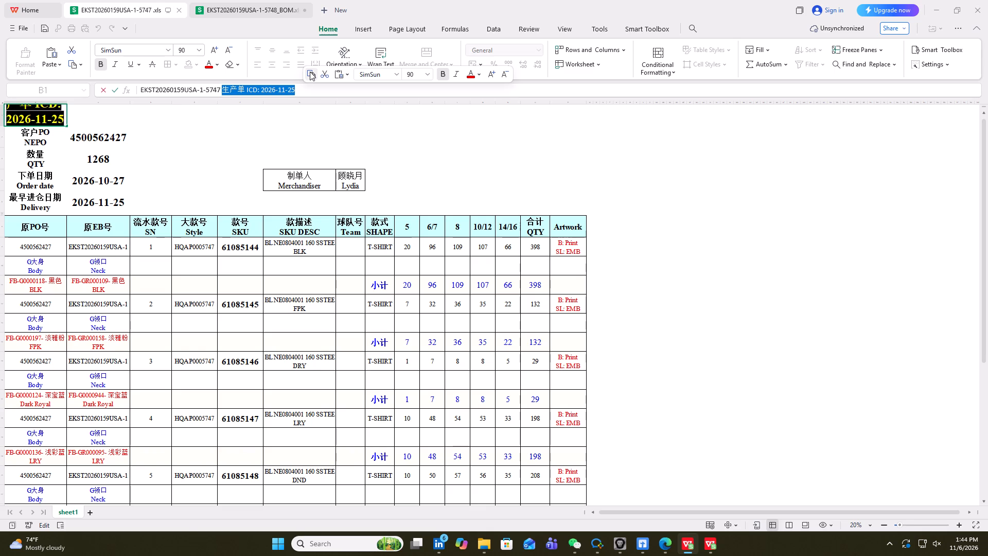
click(245, 8)
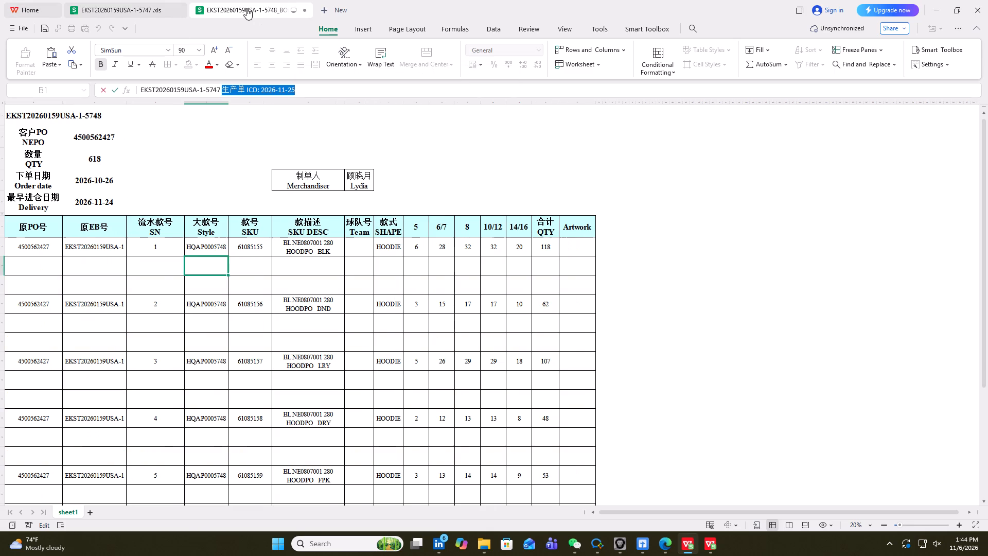
scroll(77, 172, up, 5)
click(10, 112)
click(236, 91)
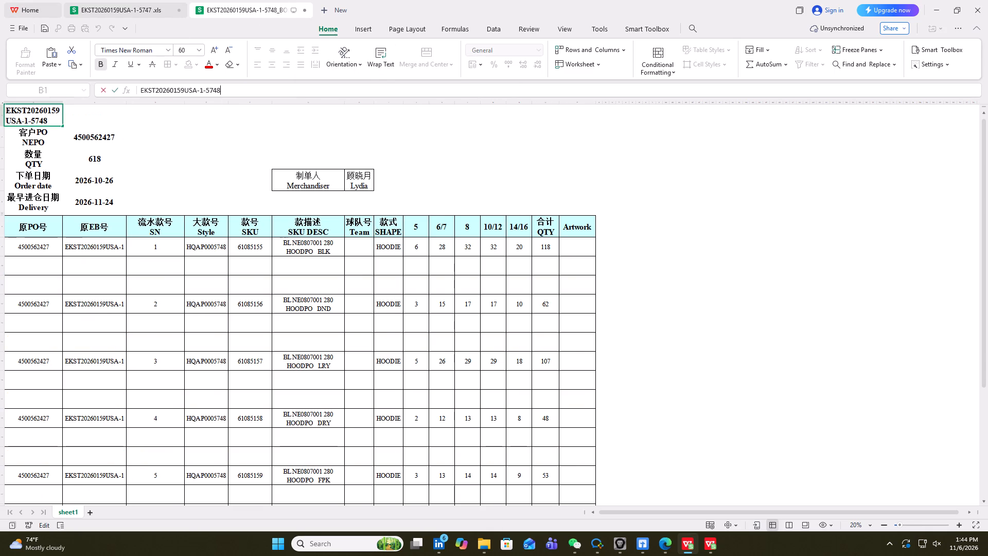
key(space)
key(ctrl+v)
click(105, 160)
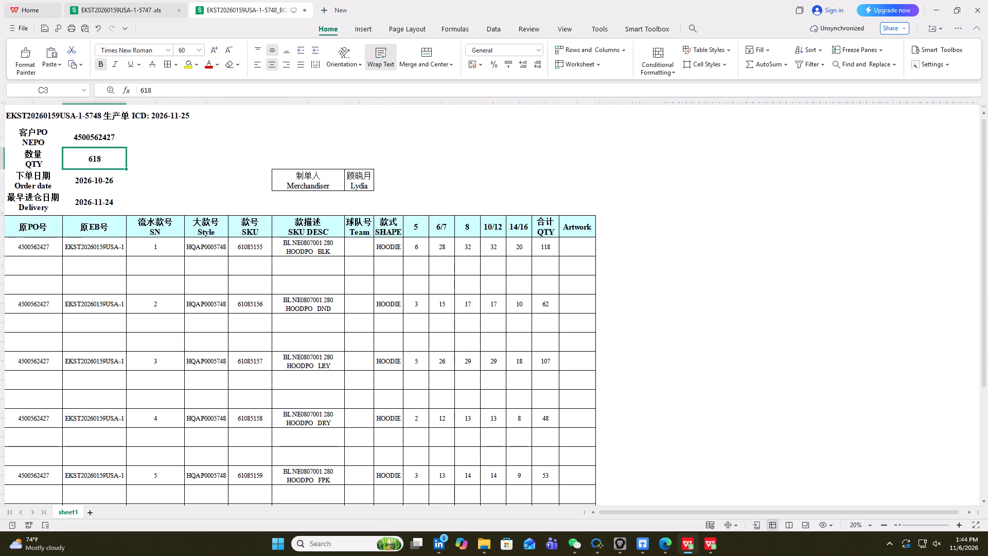
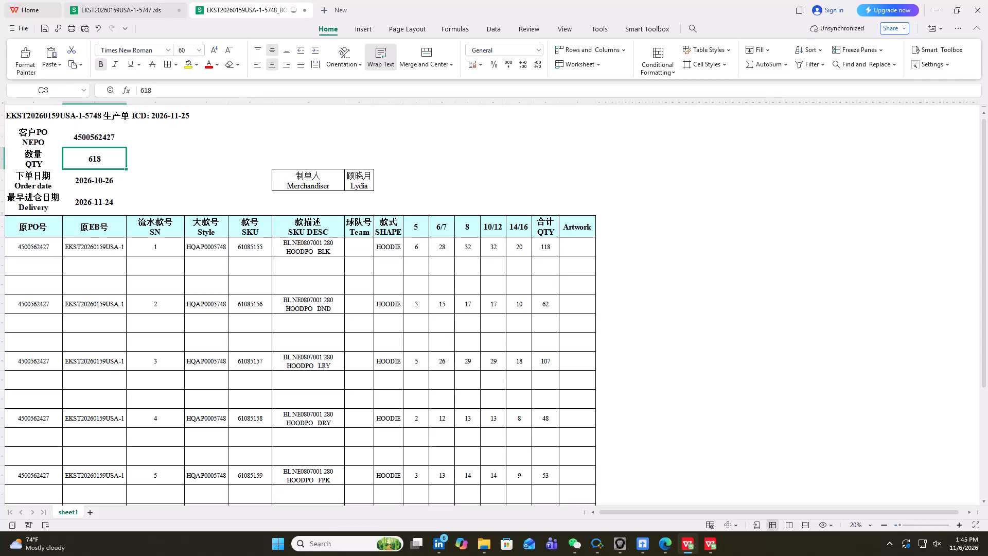
Set the 最早进仓日期 Delivery date in C5 of the 5748 sheet to 2026-11-25.
scroll(95, 257, up, 3)
click(96, 203)
click(184, 88)
key(BackSpace)
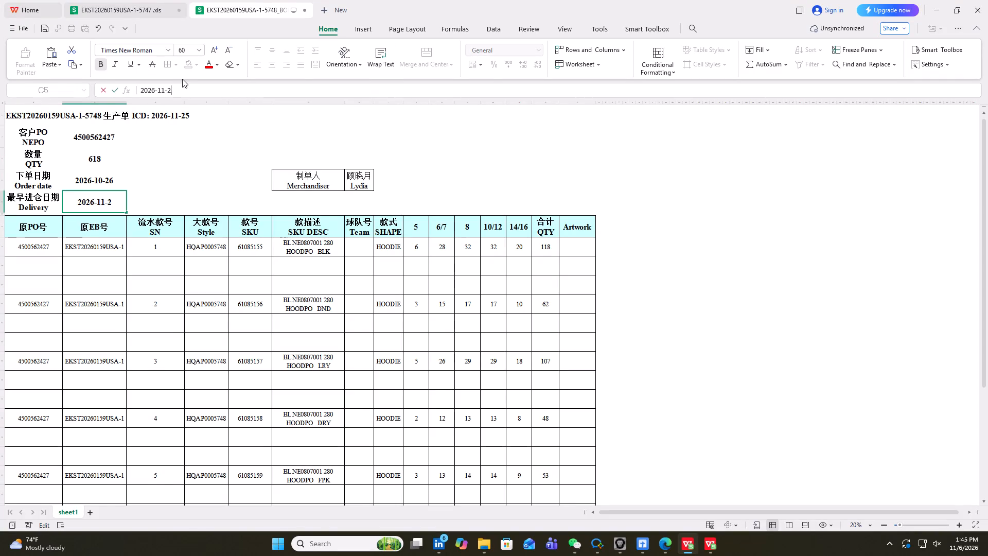
key(5)
Set the 下单日期 Order date in C4 to 2026-10-27.
click(104, 180)
click(189, 90)
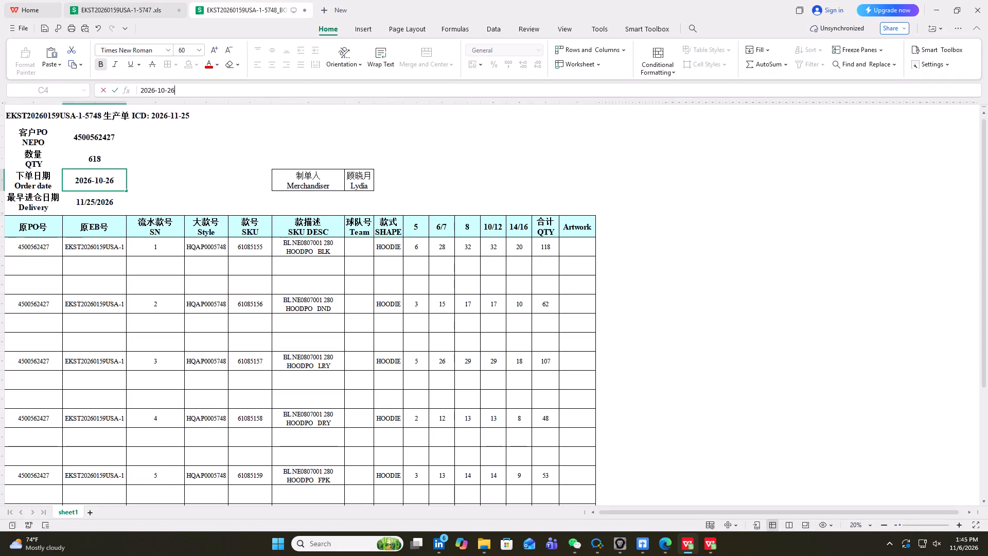
key(BackSpace)
key(7)
click(95, 201)
Format the order and delivery dates (C4:C5) as Chinese (Chinese Mainland) dates of the 2001-03-07 type.
drag(102, 182, 105, 210)
right_click(97, 190)
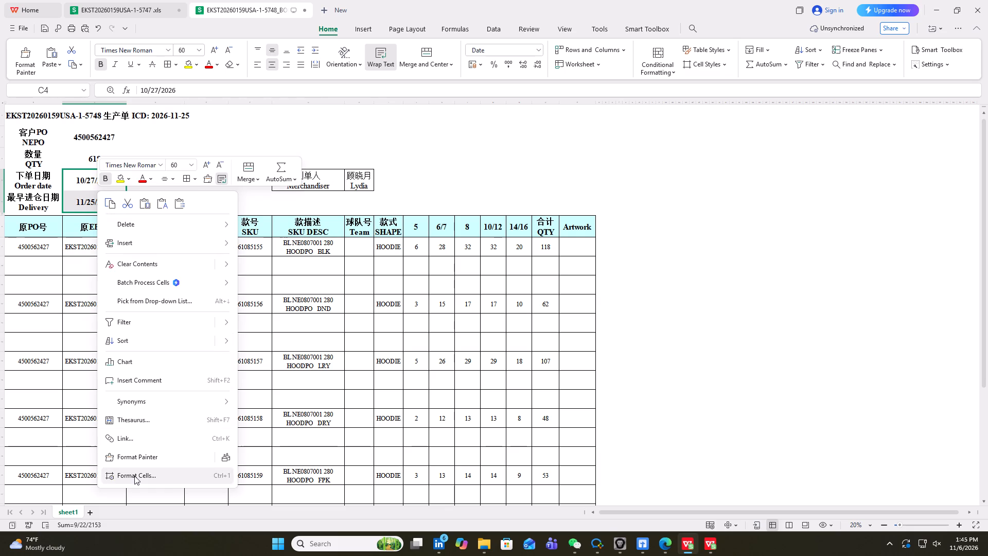
click(134, 476)
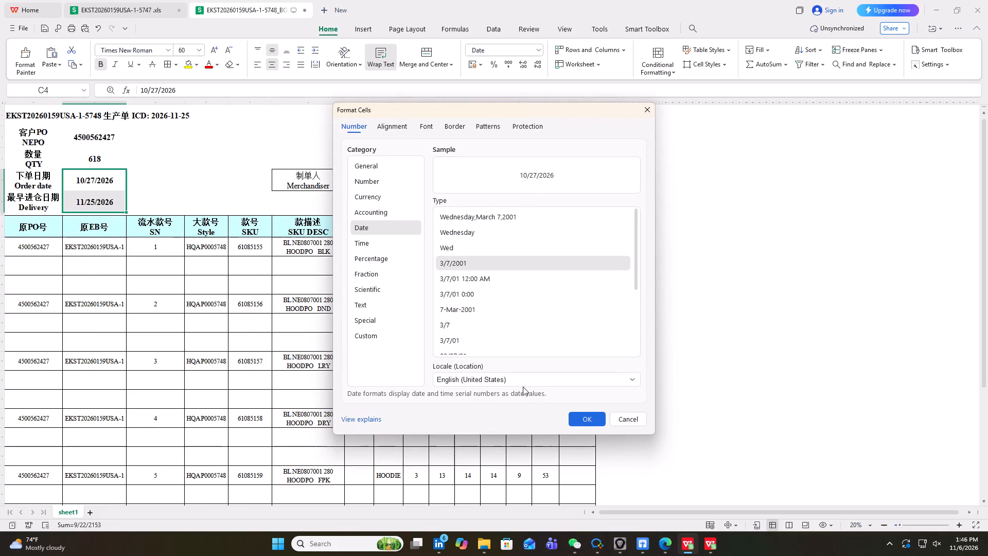
scroll(496, 379, up, 20)
scroll(496, 379, up, 3)
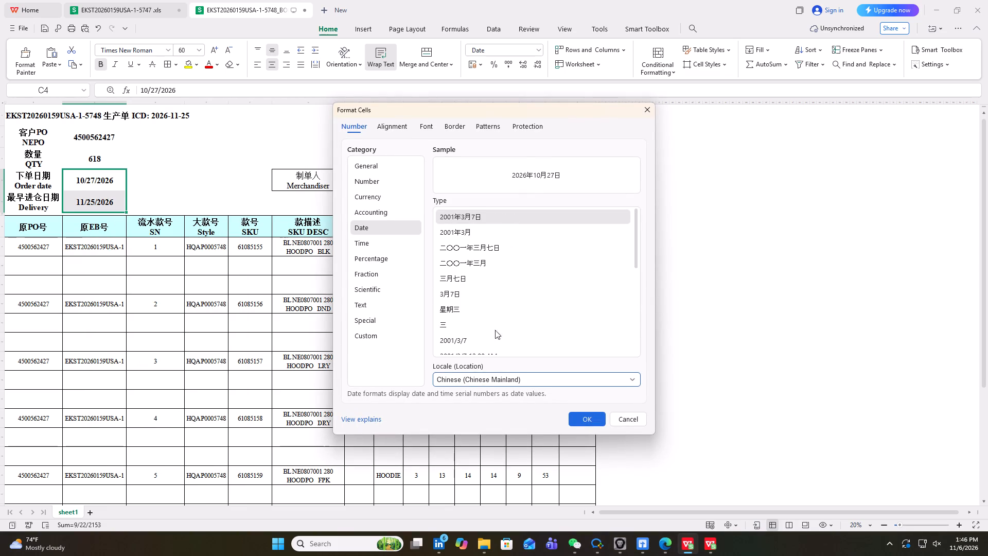
scroll(495, 316, down, 13)
click(490, 346)
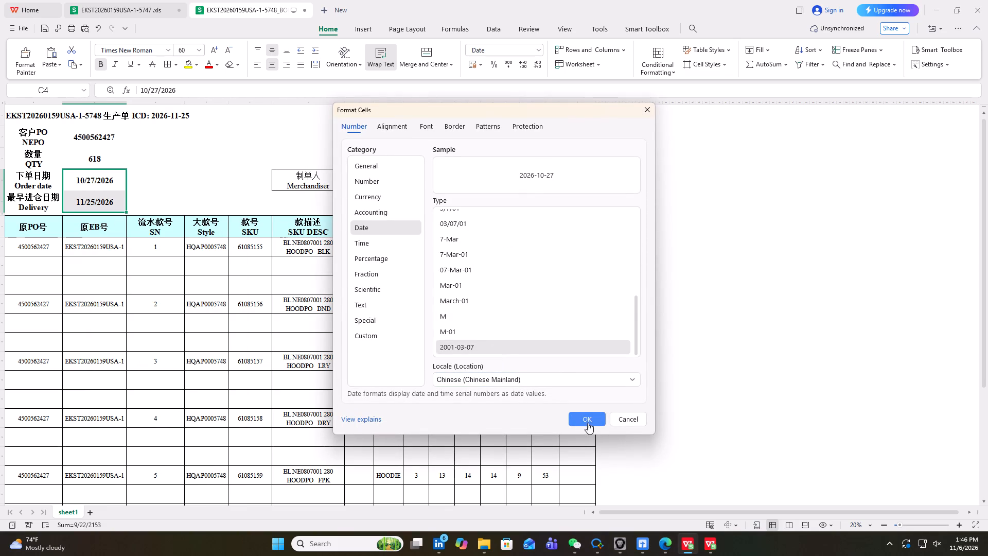
click(590, 418)
scroll(158, 318, up, 4)
click(246, 267)
scroll(170, 313, up, 1)
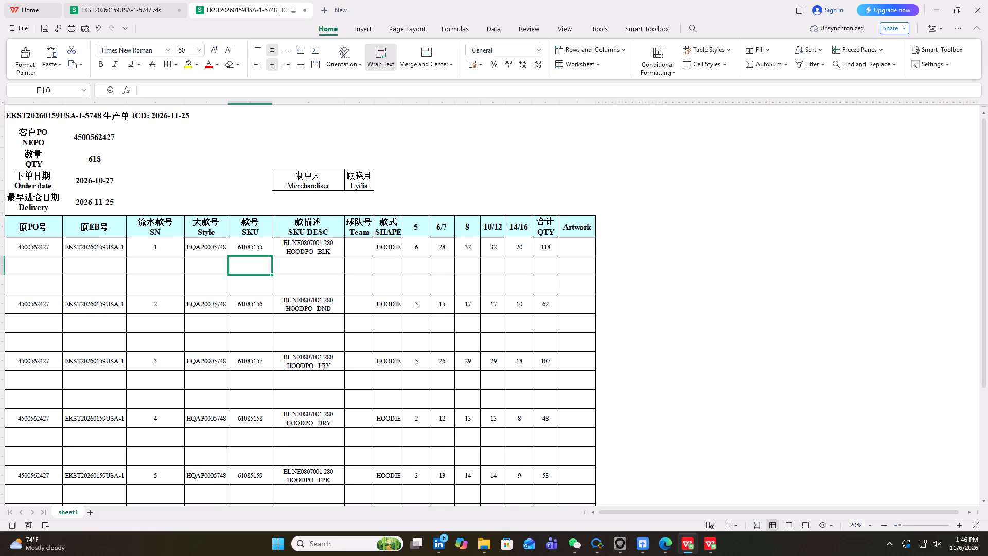
scroll(170, 313, up, 6)
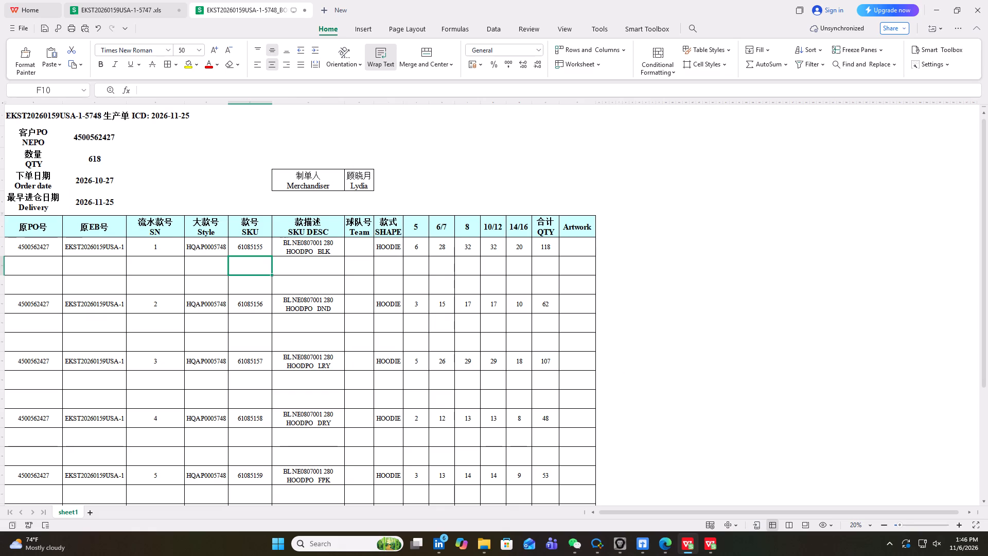
Set the font size of the order information values in C2:C5 to 77.
drag(96, 137, 93, 198)
click(185, 50)
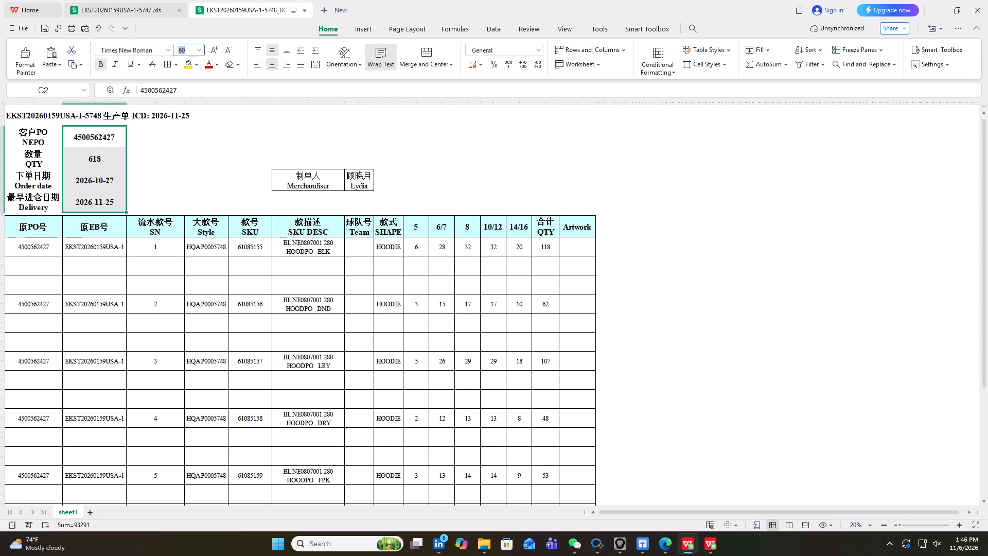
text(77)
key(Return)
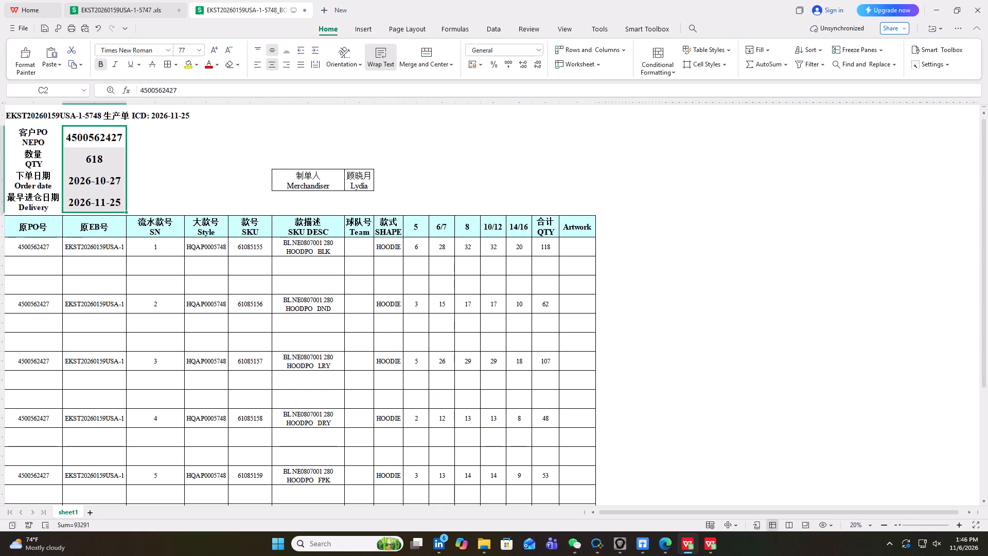
click(129, 337)
Set the font size of the title row (row 1) to 90.
scroll(102, 325, up, 5)
click(0, 114)
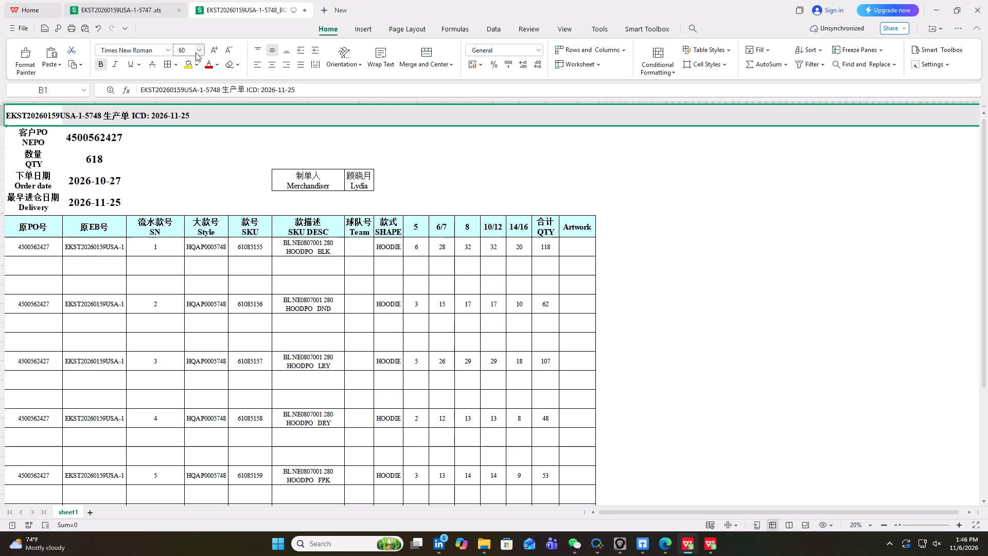
click(188, 49)
text(90)
key(Return)
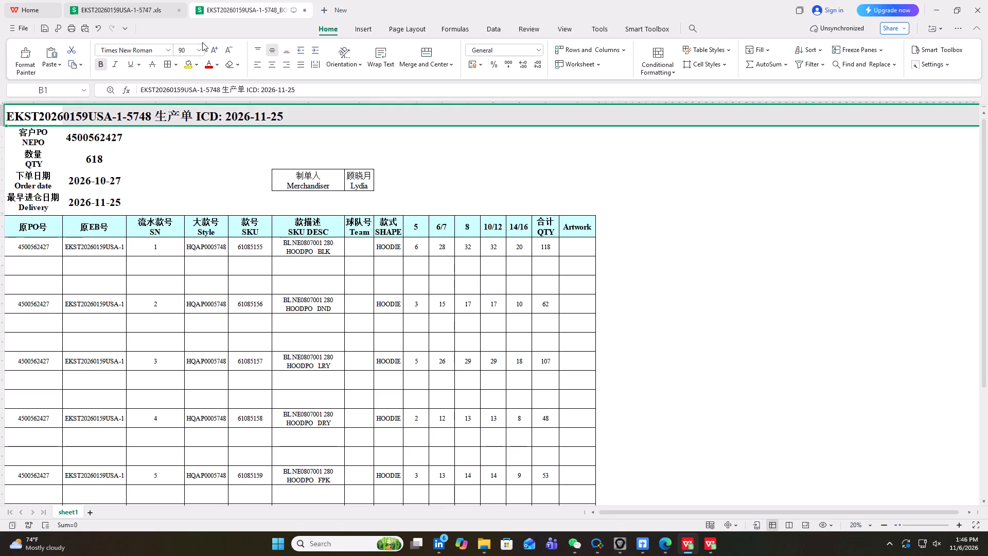
Colour the title row's text with the custom blue RGB 0, 0, 255 (0000FF).
click(218, 63)
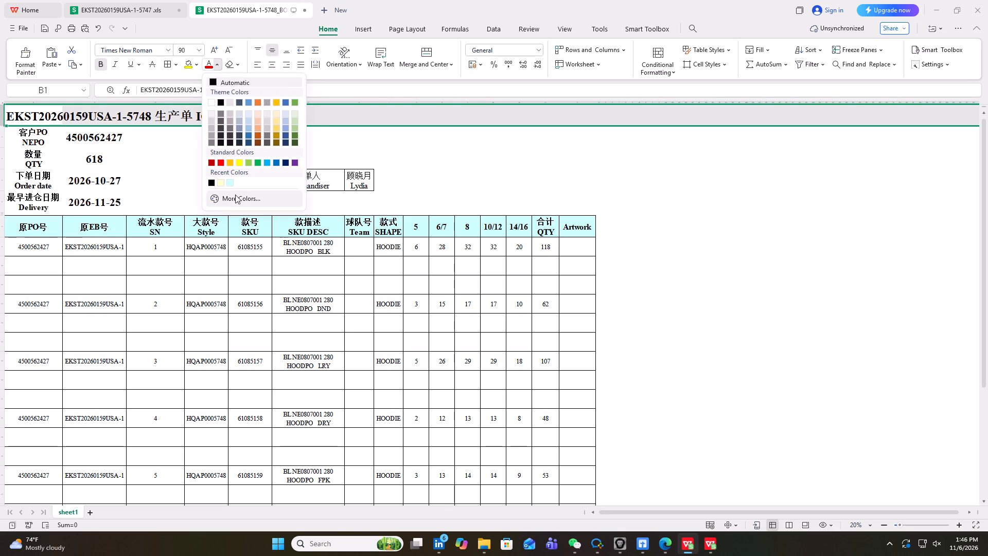
click(237, 197)
click(450, 171)
click(463, 316)
click(463, 320)
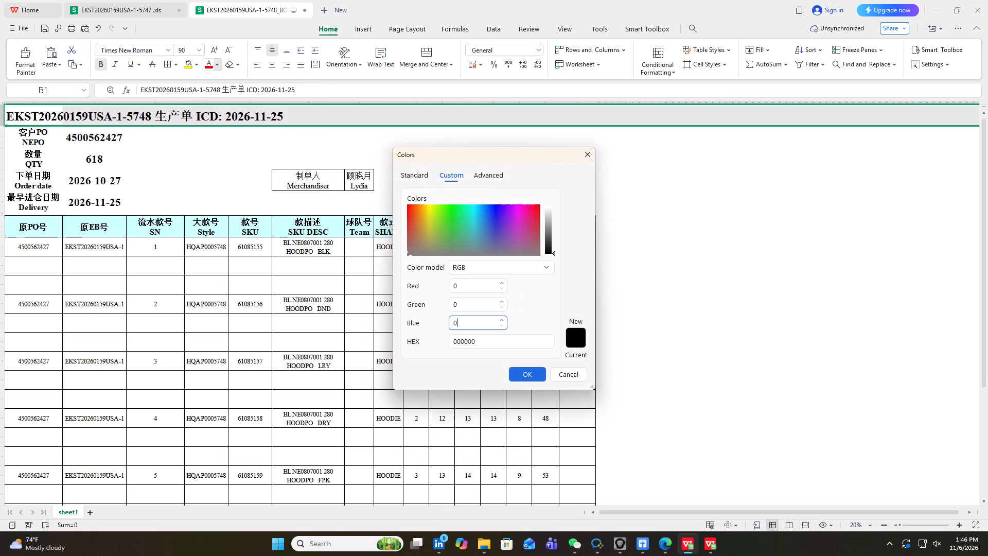
key(BackSpace)
key(2)
text(55)
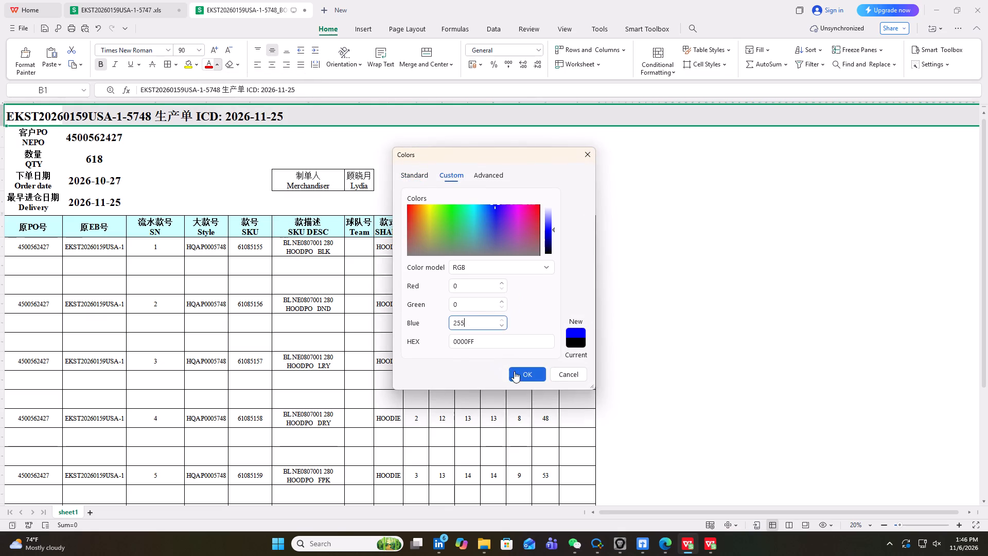
click(529, 375)
click(208, 265)
scroll(170, 360, up, 9)
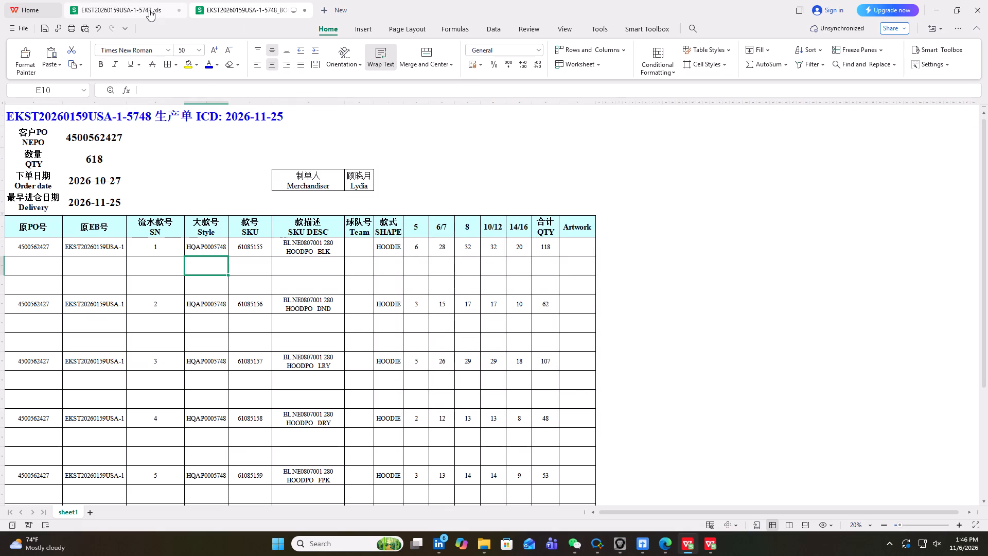
Bring up the separate source 5748 BOM workbook and arrange it side by side with the reformatted 5748 sheet.
click(710, 545)
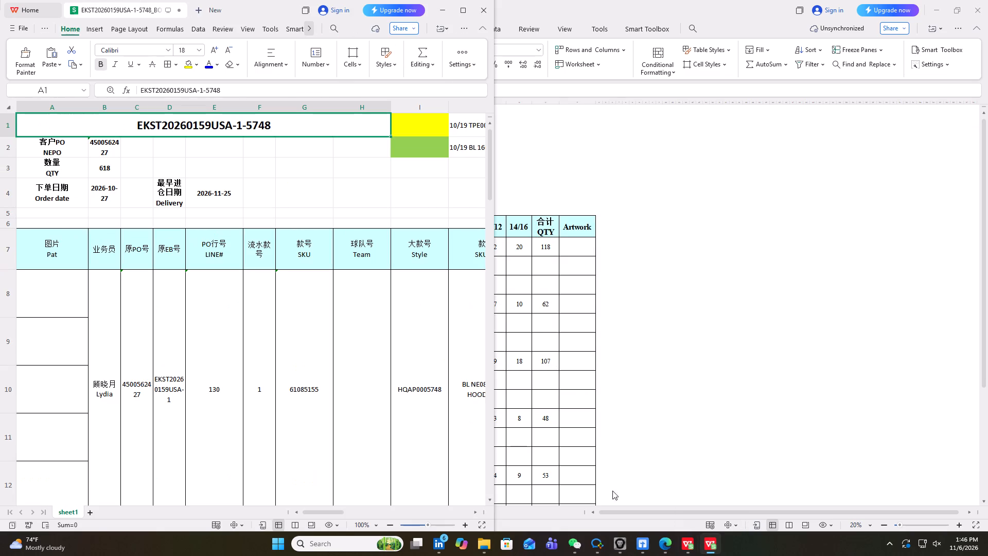
scroll(206, 349, up, 1)
click(394, 75)
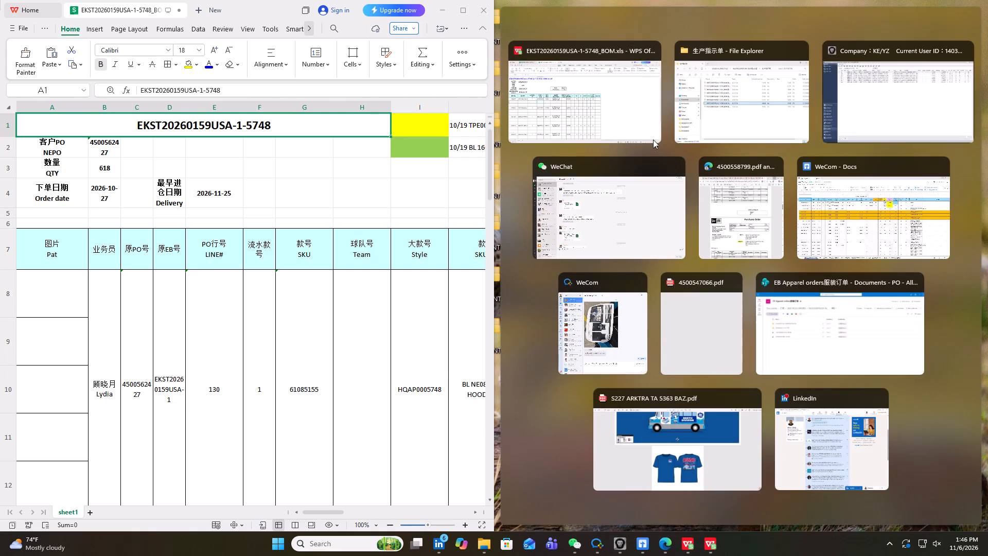
click(575, 94)
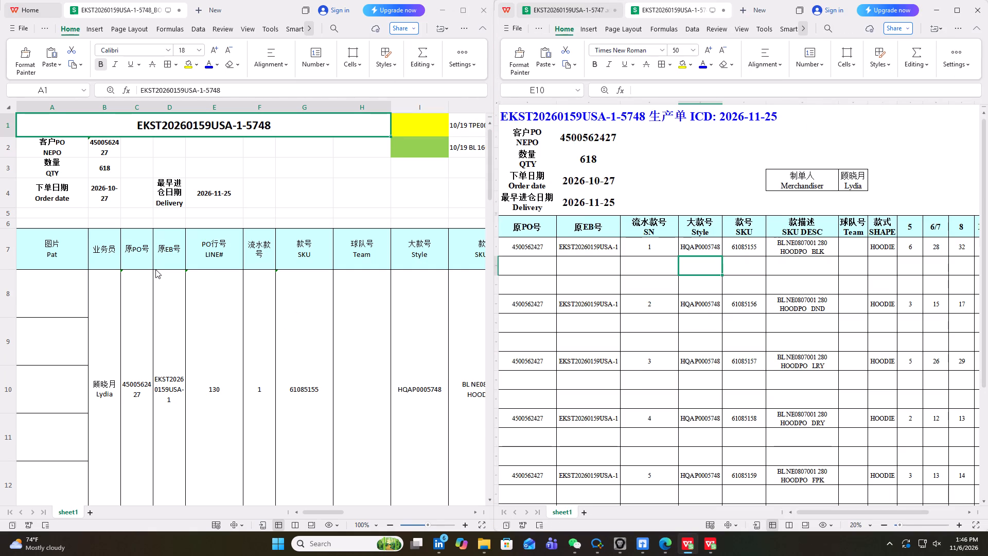
scroll(155, 269, up, 4)
Add filters to the whole table header row (row 7) of the source 5748 BOM sheet.
scroll(218, 318, down, 4)
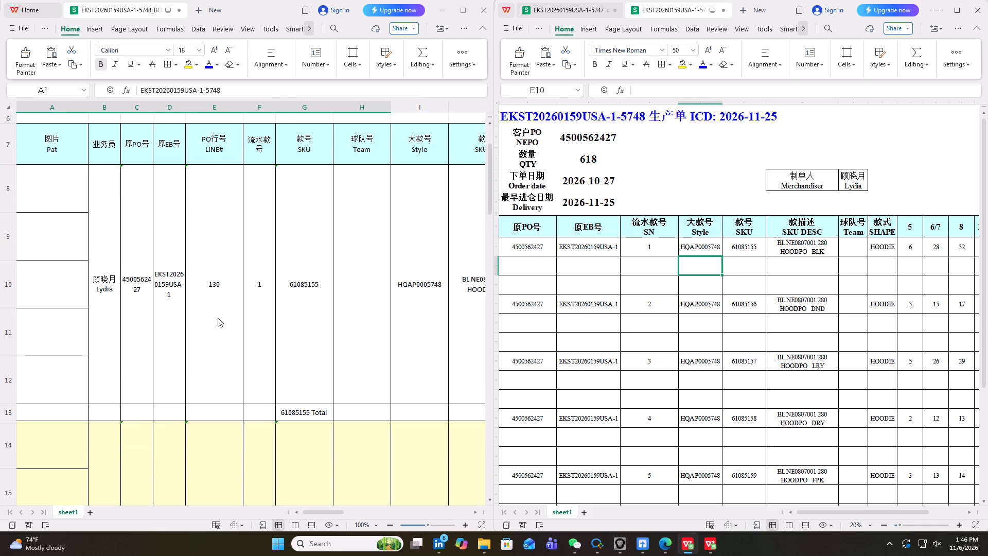
scroll(218, 318, down, 1)
click(346, 201)
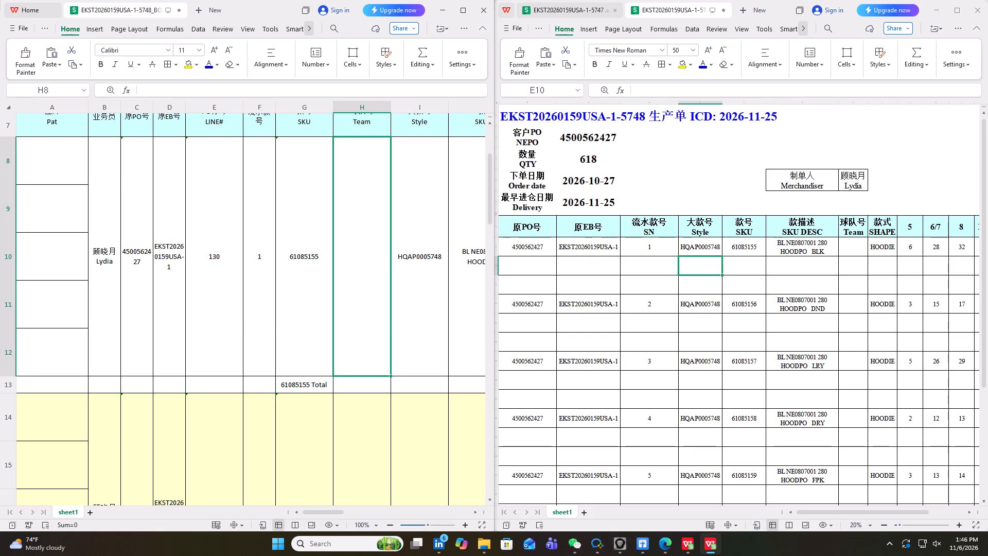
click(210, 127)
click(0, 142)
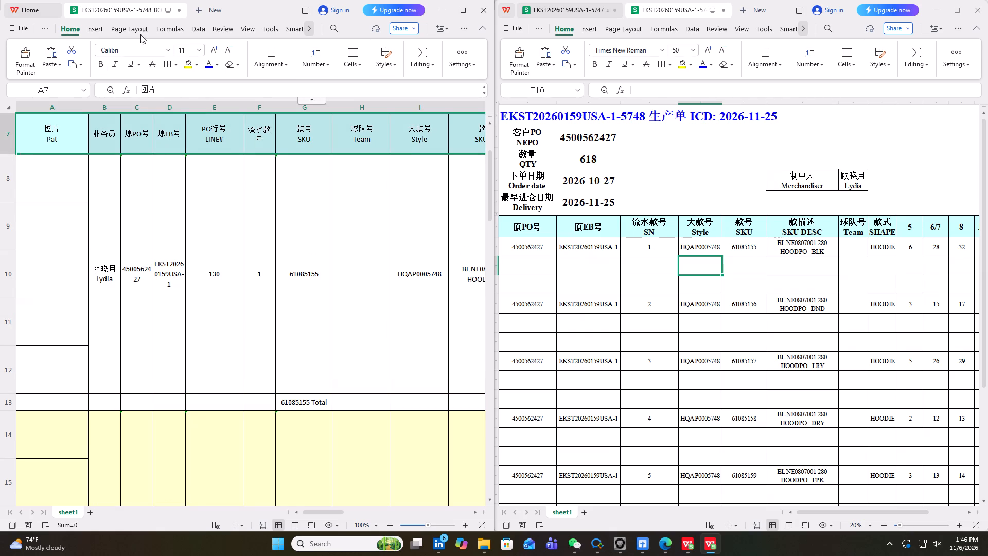
click(200, 29)
click(63, 49)
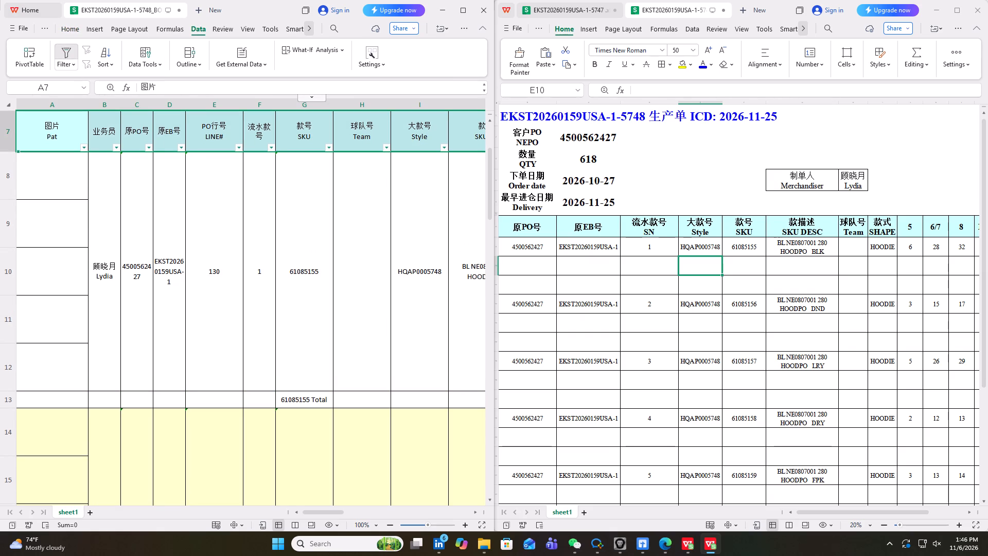
Check the filter value lists of the 原PO号 and 原EB号 columns in the source sheet.
click(150, 149)
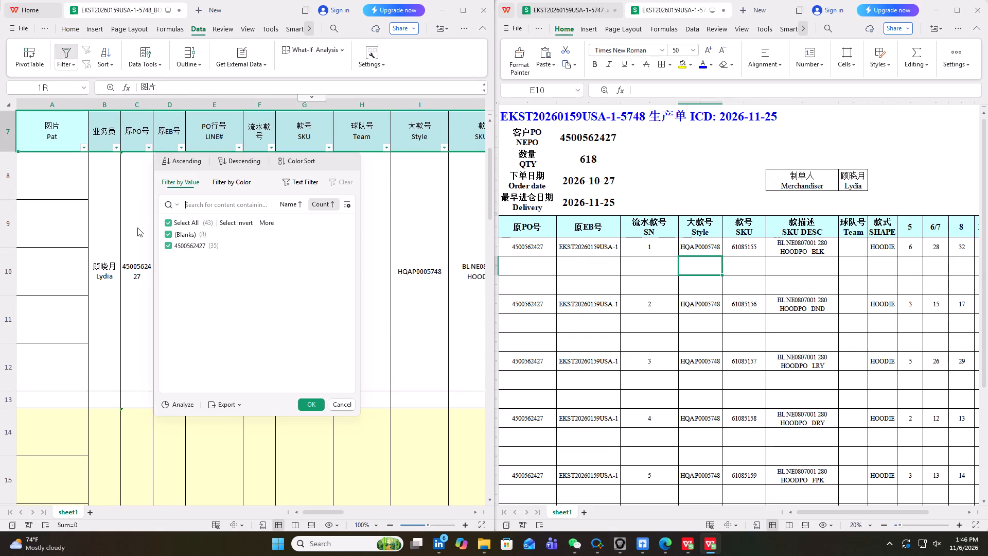
click(137, 228)
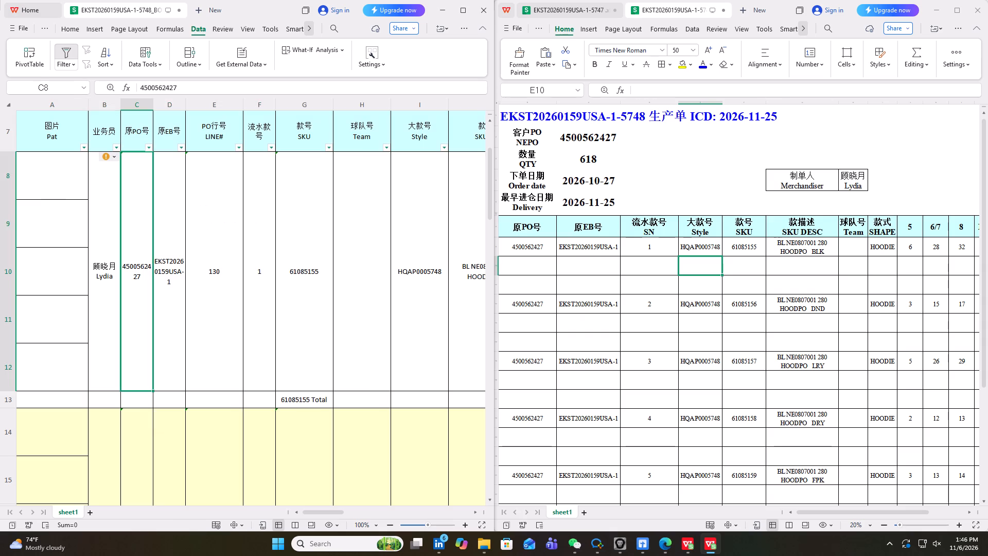
click(185, 149)
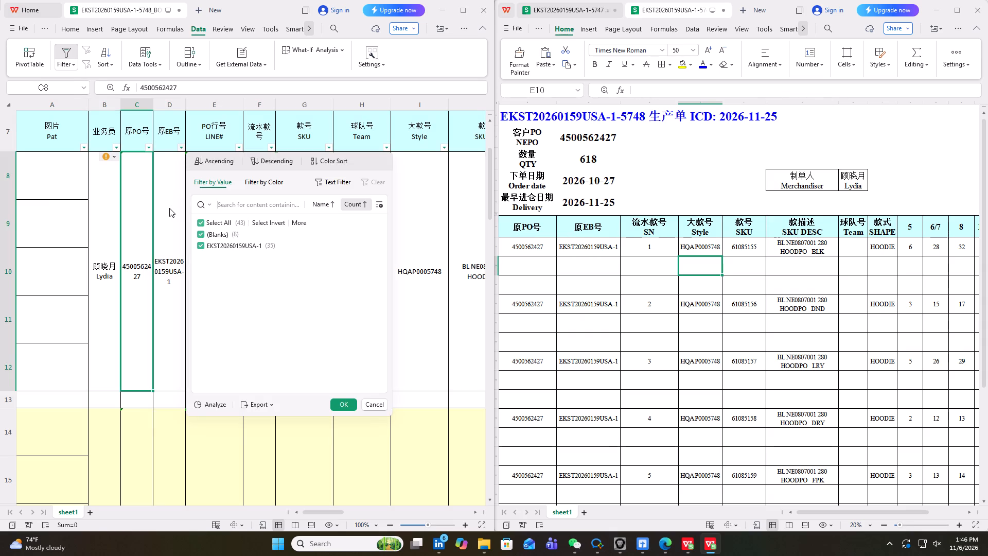
click(169, 208)
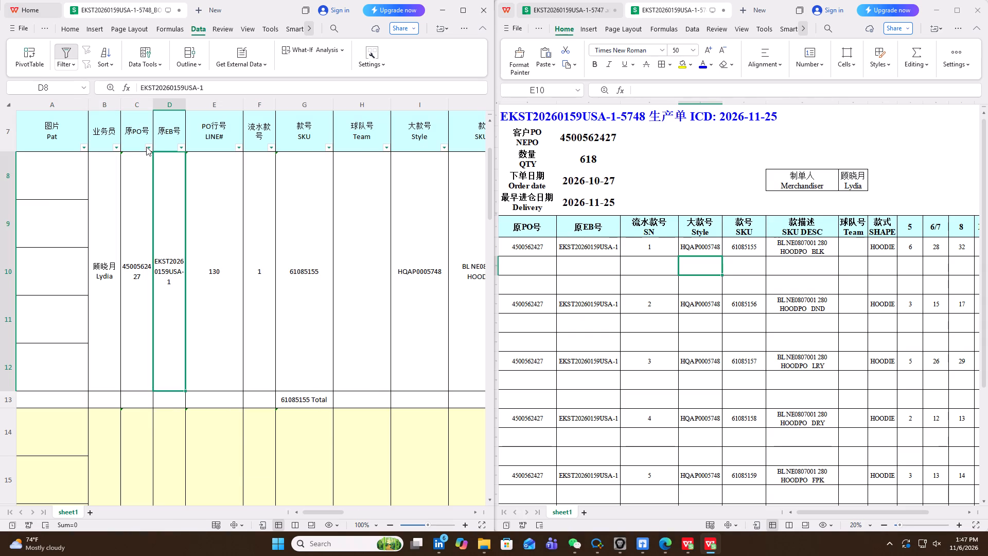
click(146, 147)
scroll(130, 201, up, 2)
scroll(177, 228, down, 2)
Hide columns B through E (业务员 to PO行号 LINE#) in the source sheet.
click(220, 220)
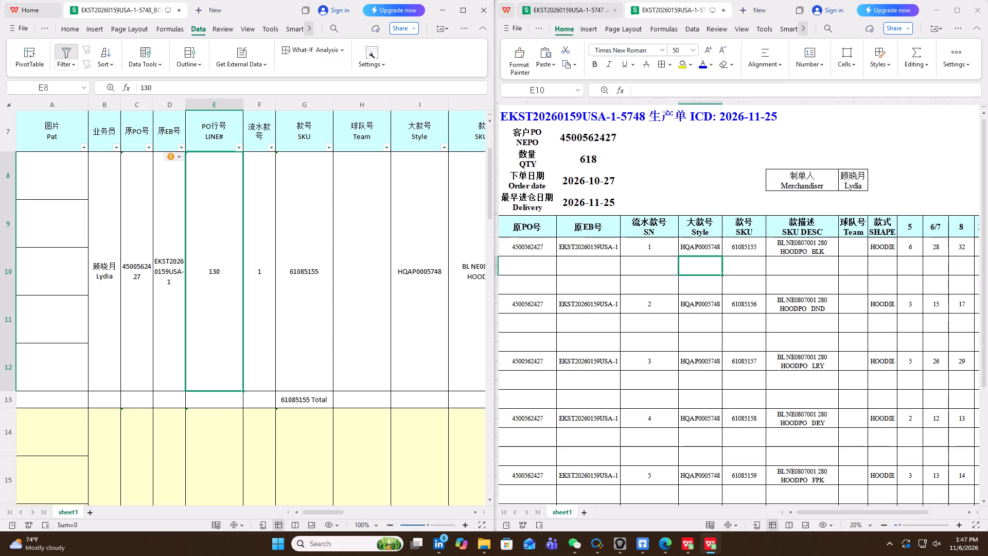
drag(221, 107, 91, 120)
right_click(160, 217)
click(189, 263)
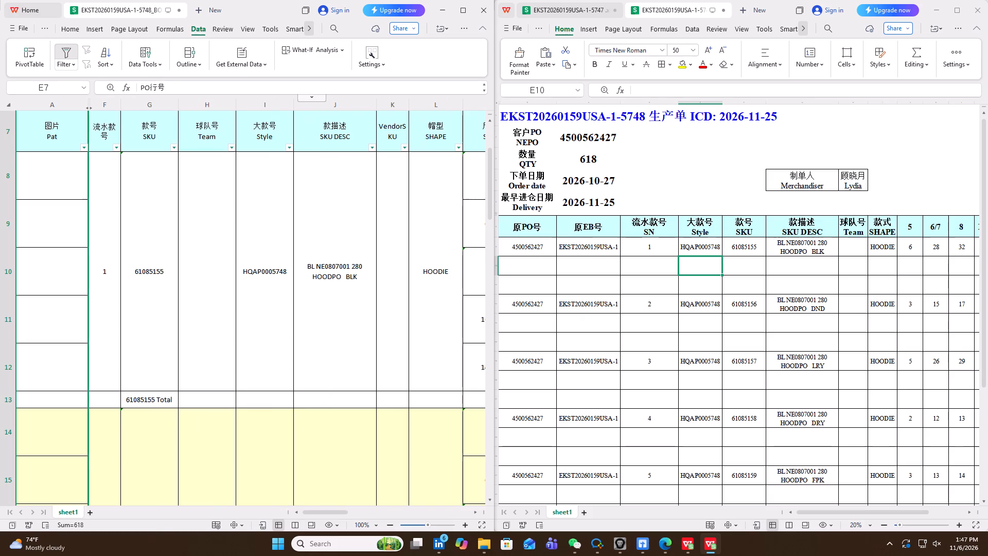
Freeze the rows of the source BOM sheet up to row 7, so the header row stays fixed.
click(227, 202)
click(272, 193)
click(244, 28)
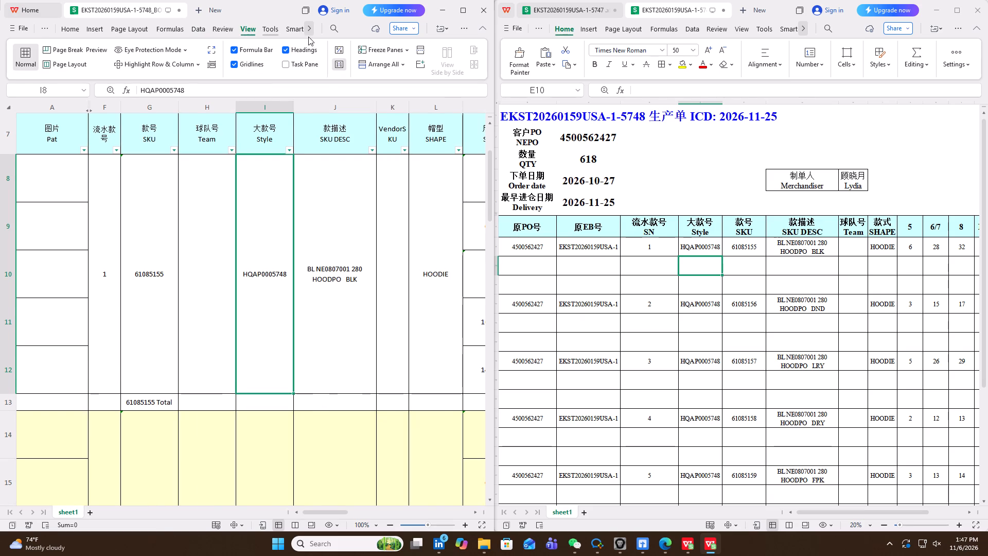
click(370, 47)
click(398, 89)
Hide column H (球队号 Team) and columns J through L (款描述 to 帽型) in the source BOM sheet.
scroll(230, 264, up, 2)
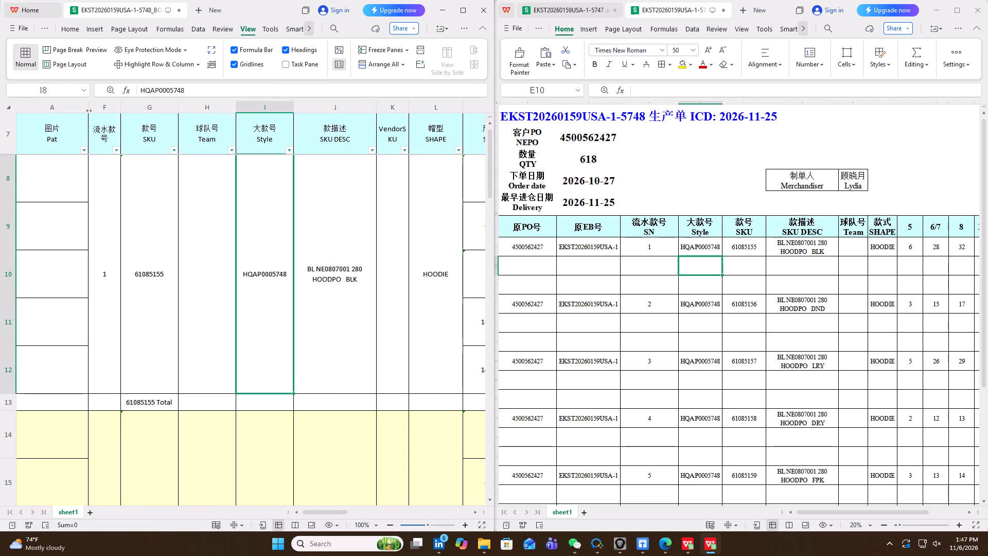
scroll(230, 264, up, 1)
click(209, 103)
right_click(205, 174)
click(231, 227)
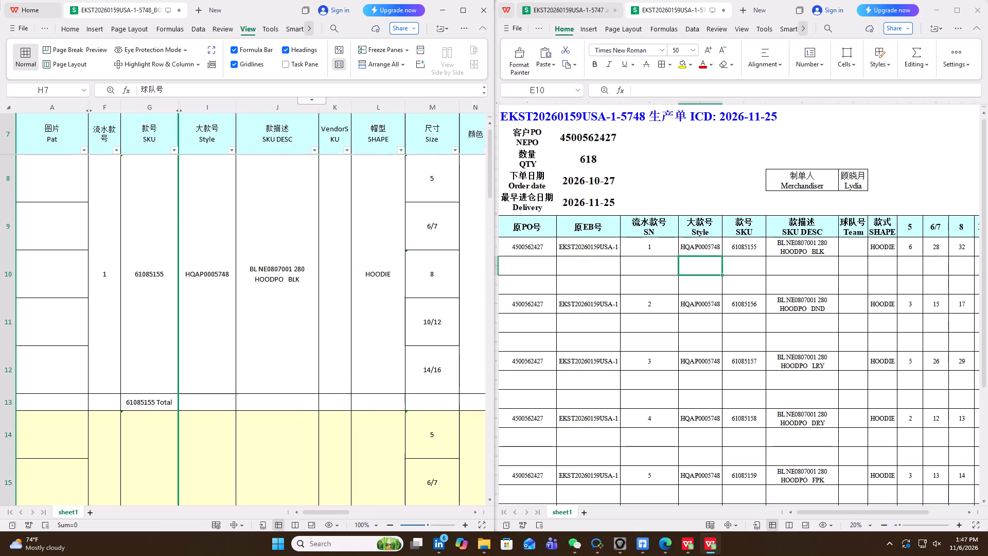
scroll(202, 275, up, 3)
drag(267, 112, 276, 114)
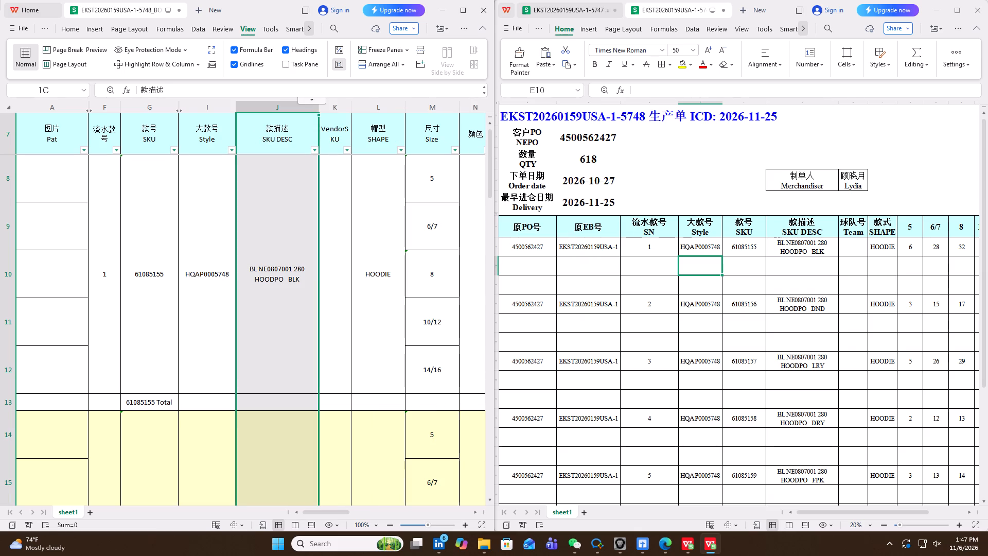
drag(276, 114, 373, 141)
right_click(328, 228)
click(363, 283)
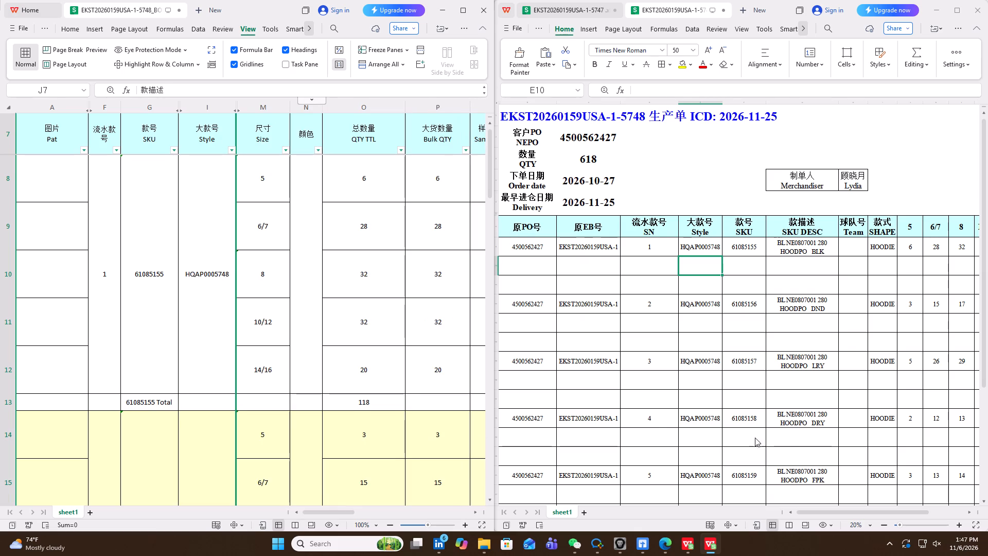
Check the column sums of the 大货数量 Bulk QTY and 样品数量 Sample QTY columns in the source BOM sheet.
click(435, 108)
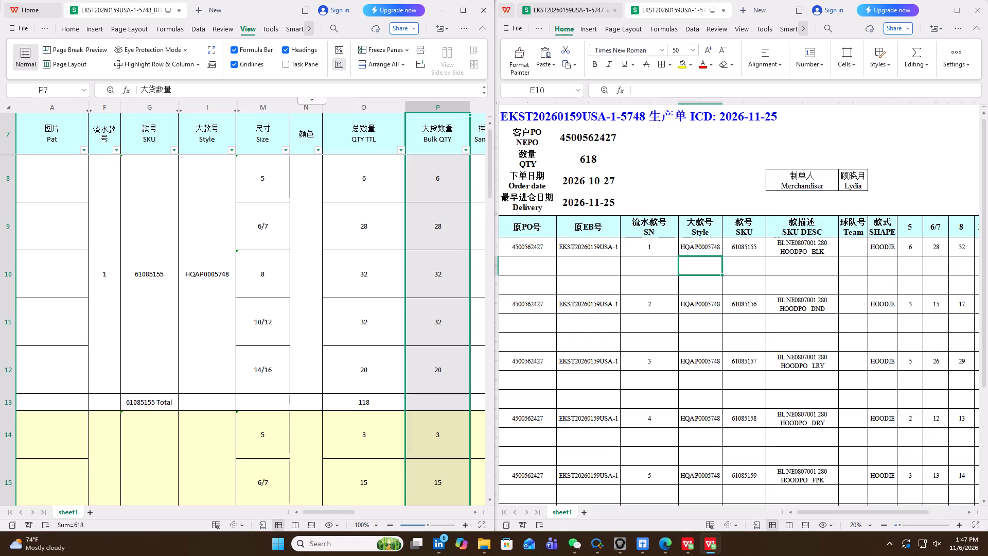
scroll(412, 351, up, 4)
click(392, 527)
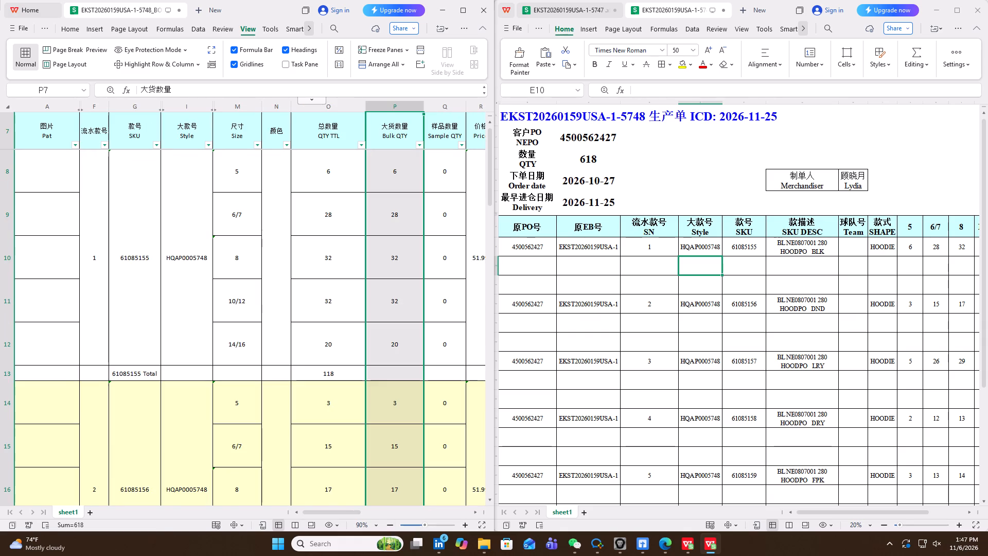
scroll(395, 352, up, 4)
click(448, 111)
scroll(369, 287, up, 4)
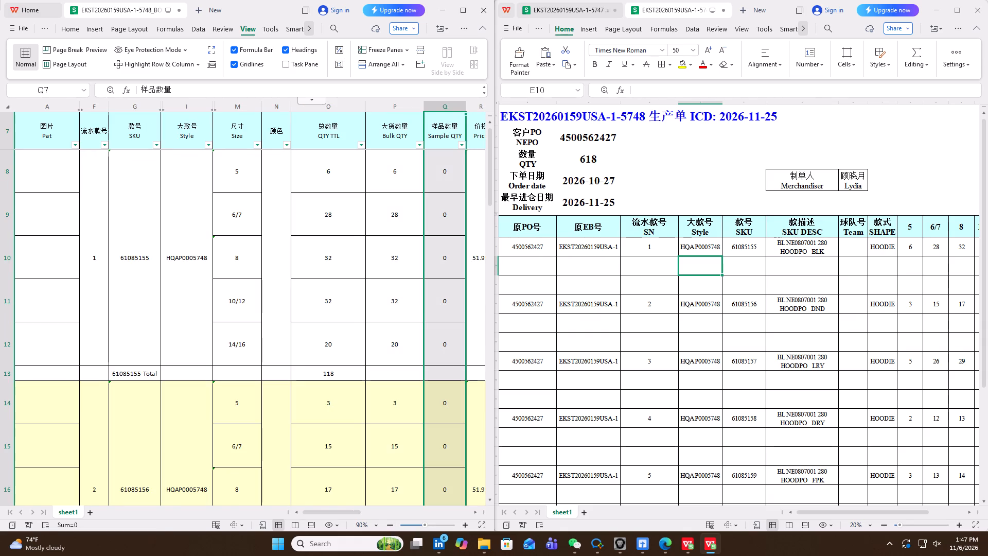
scroll(369, 287, up, 3)
scroll(346, 342, up, 7)
click(400, 102)
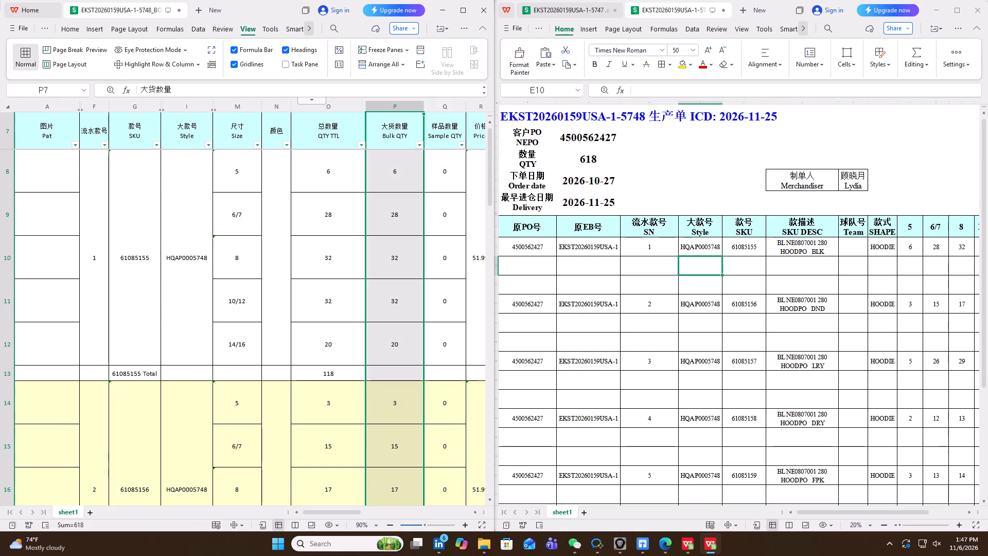
scroll(349, 367, up, 3)
click(454, 102)
scroll(397, 266, up, 3)
click(405, 113)
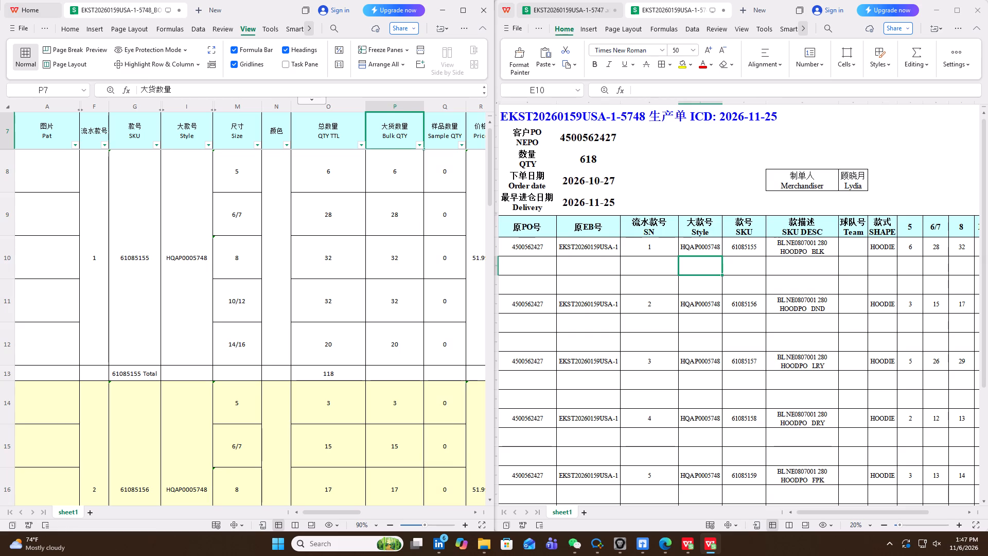
click(401, 100)
click(400, 110)
scroll(343, 358, up, 7)
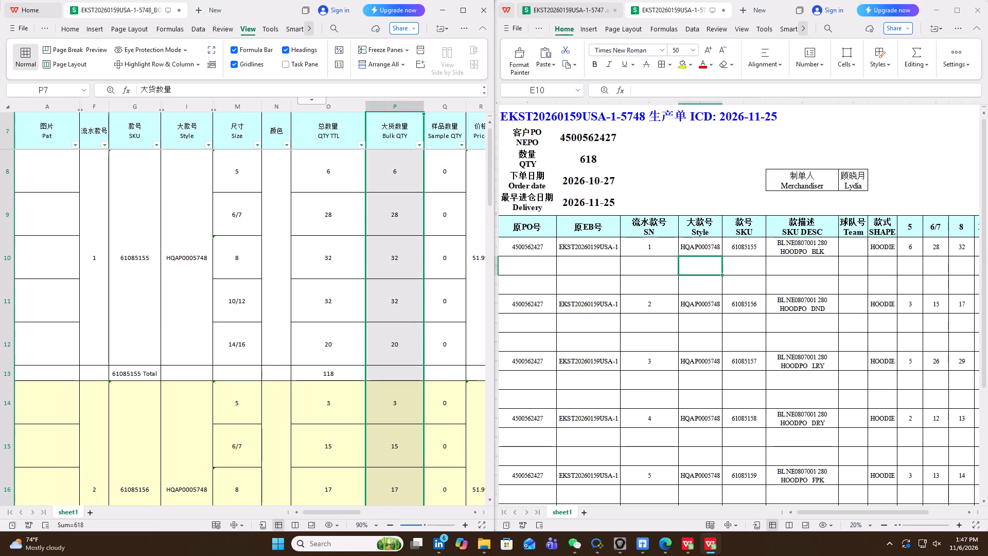
scroll(340, 382, up, 4)
Hide columns I through AE (大款号 Style to U_SortValue) in the source BOM sheet.
drag(195, 108, 414, 132)
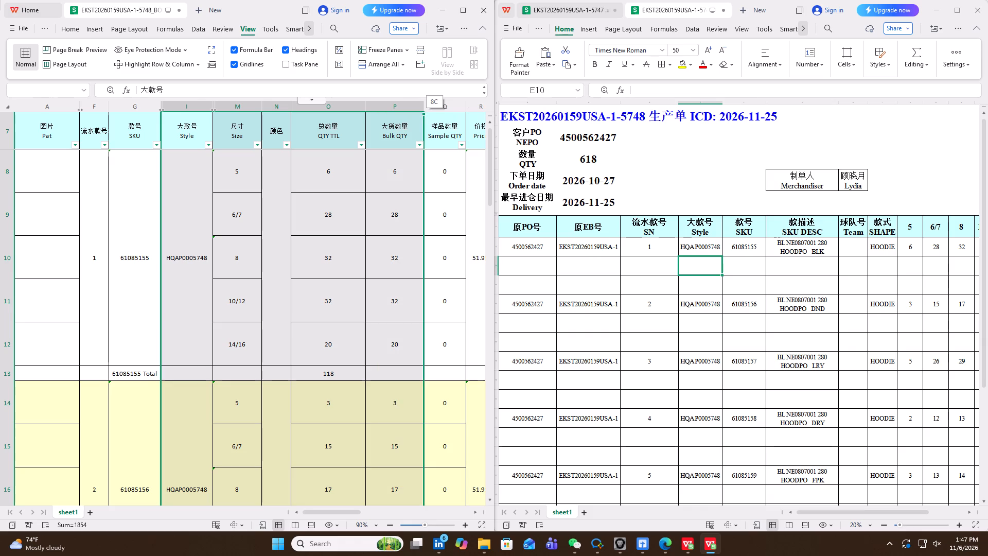
drag(414, 132, 495, 139)
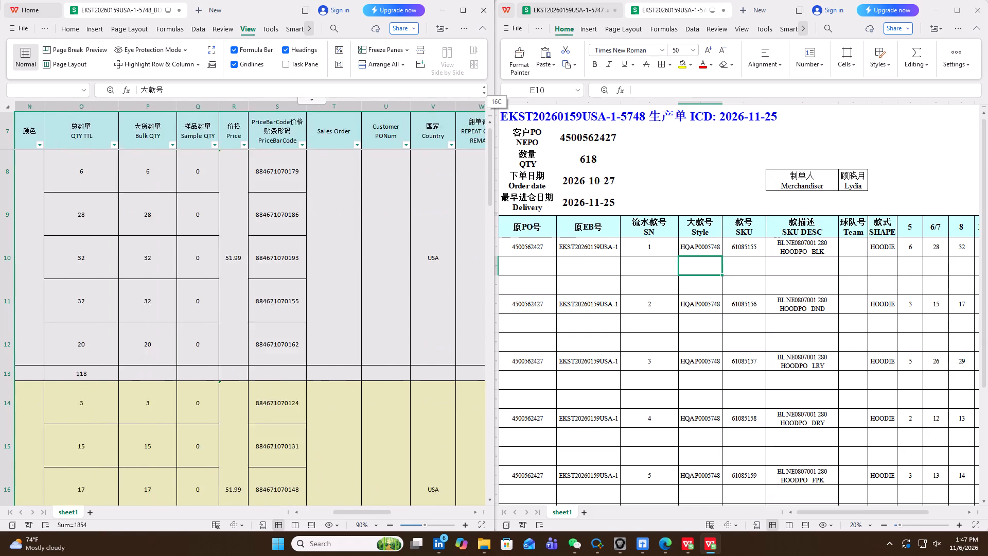
drag(495, 139, 474, 144)
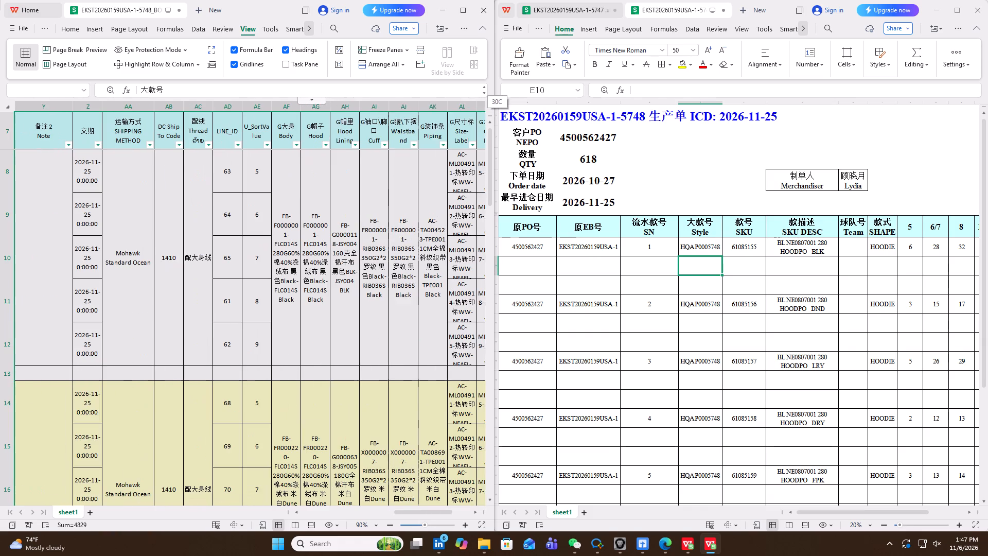
drag(474, 144, 264, 176)
right_click(187, 211)
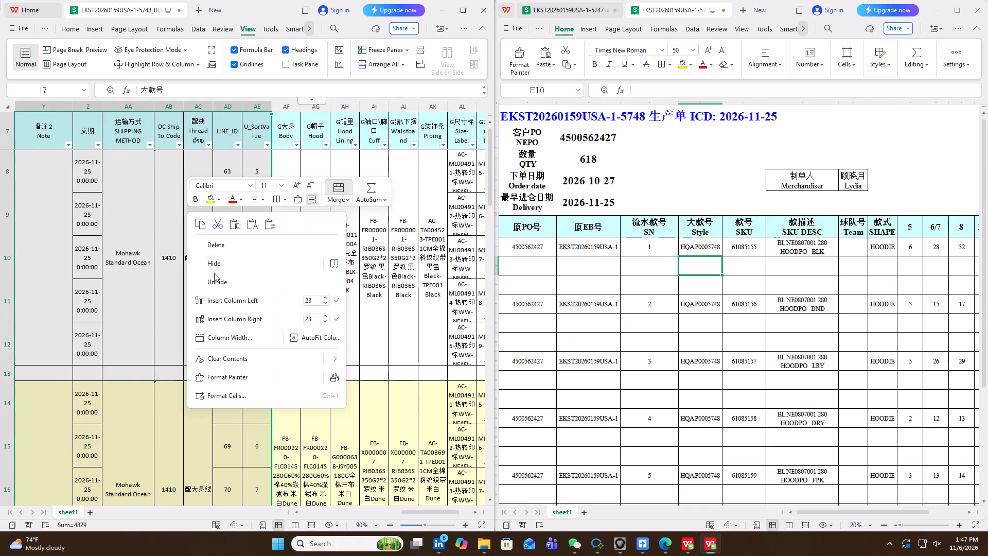
click(211, 268)
drag(393, 514, 321, 508)
drag(378, 512, 322, 509)
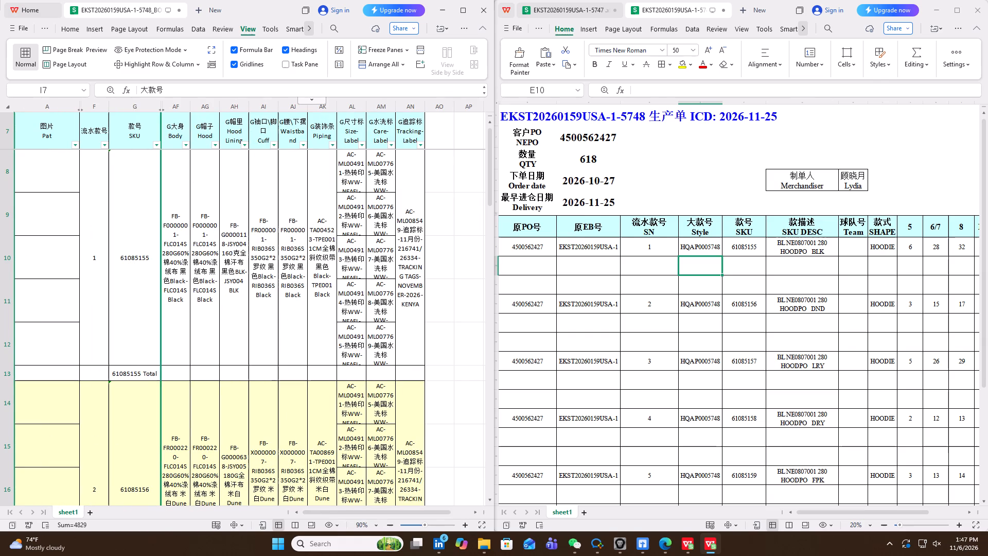
Enter "B: Print" as the Artwork of SKU 61085155 in the 5748 production order sheet.
click(357, 177)
drag(811, 510, 948, 484)
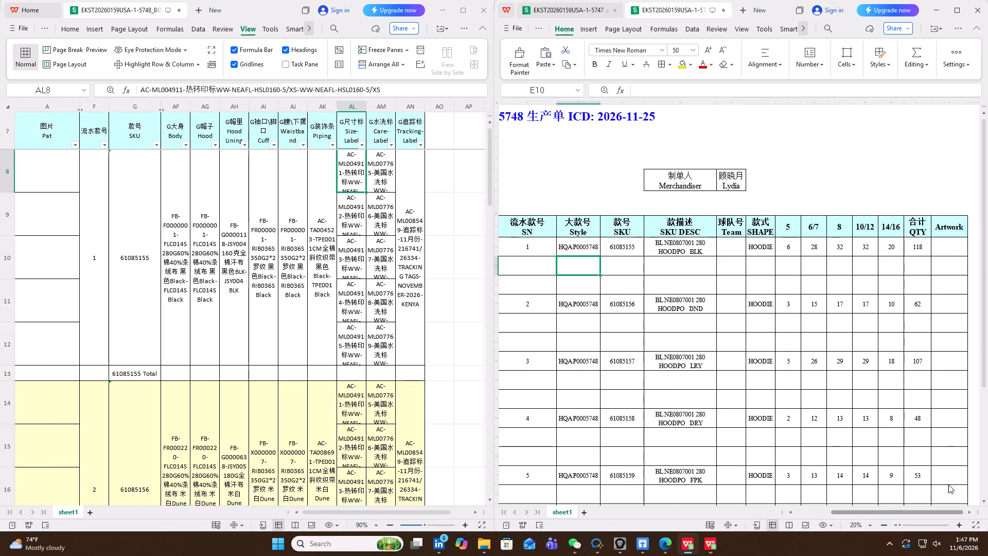
drag(948, 484, 949, 482)
click(950, 249)
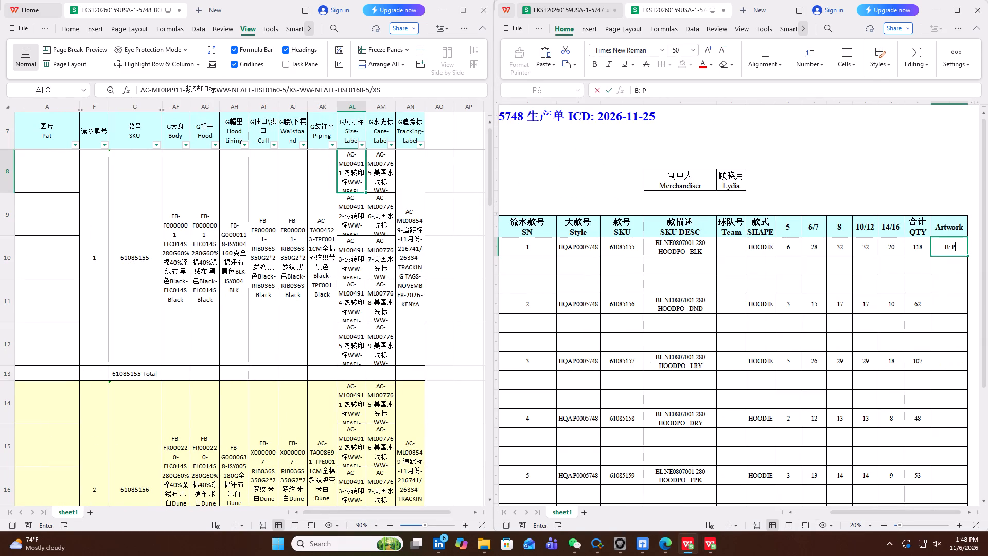
text(rint)
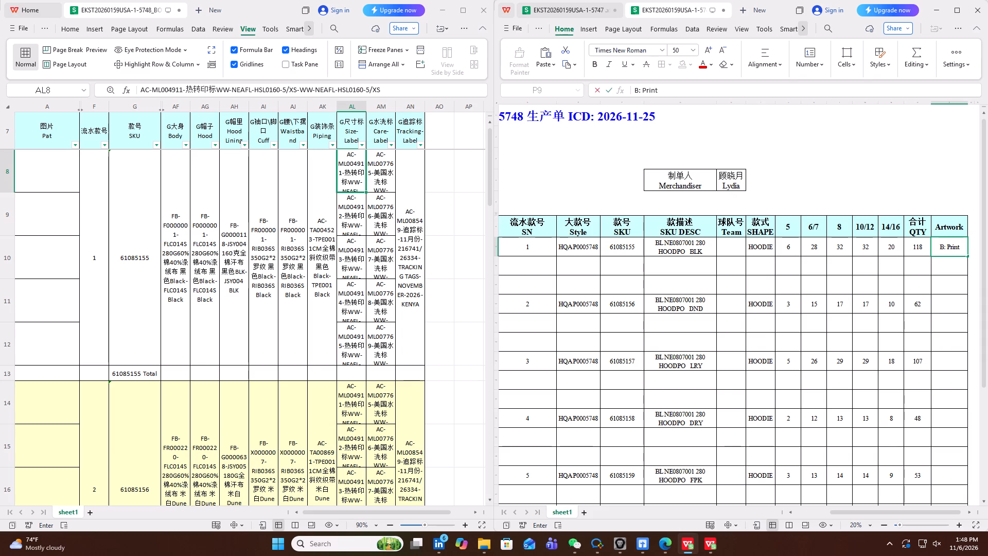
click(962, 267)
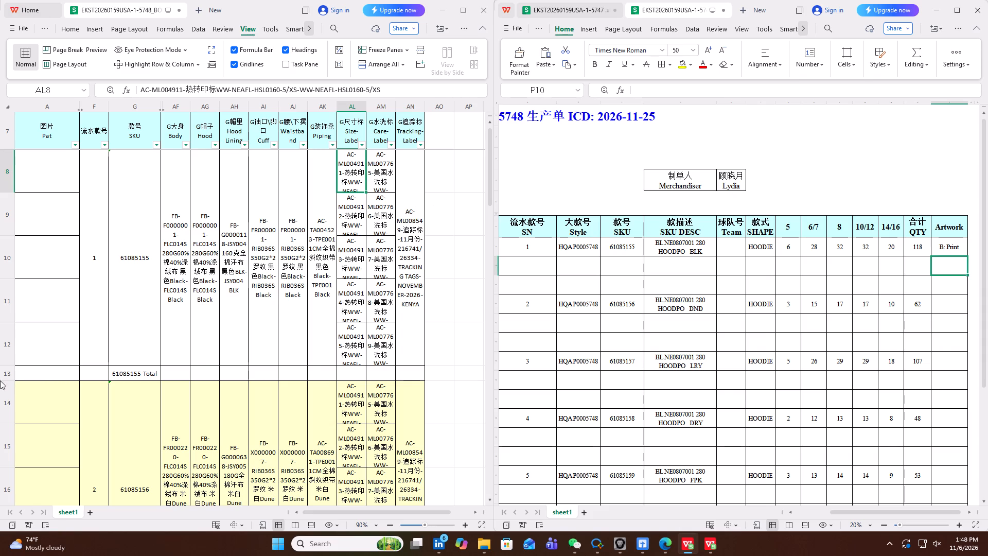
Widen the material columns AF through AK (G大身 Body to G装饰条 Piping) evenly in the source BOM sheet.
scroll(148, 332, up, 3)
scroll(239, 319, up, 6)
click(183, 107)
drag(183, 105, 318, 123)
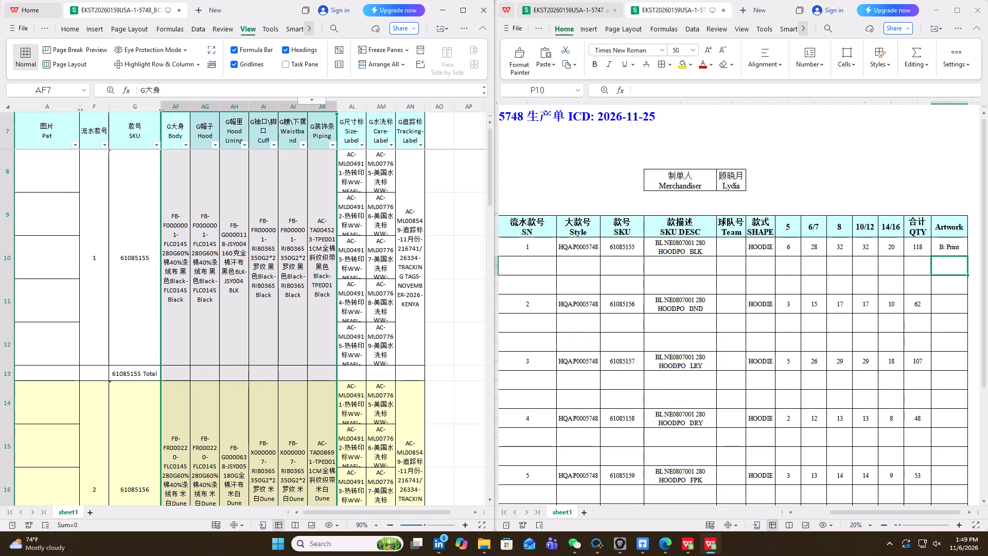
drag(220, 108, 237, 114)
click(276, 235)
Freeze the 5748 production order sheet up to row 8, and return to its first columns.
scroll(272, 322, up, 8)
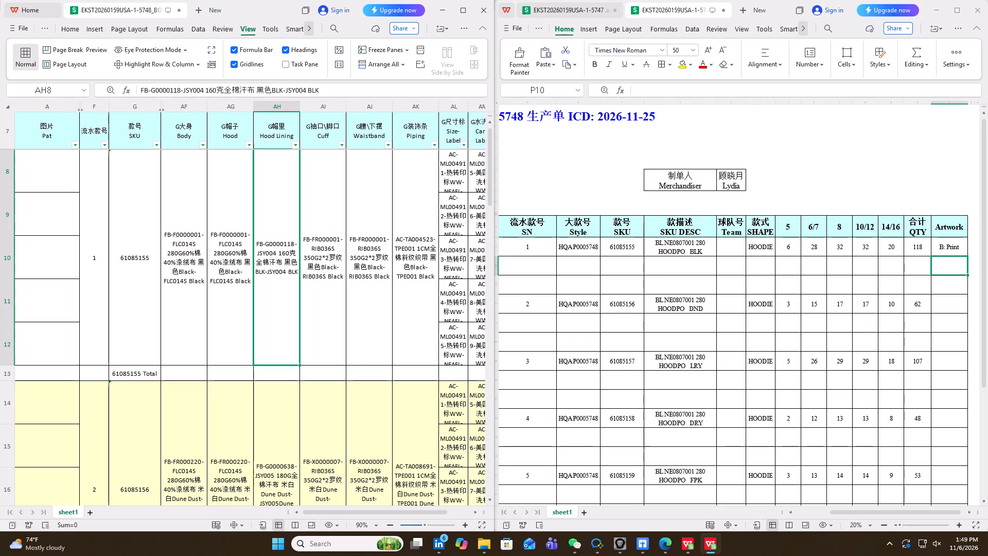
scroll(695, 281, down, 5)
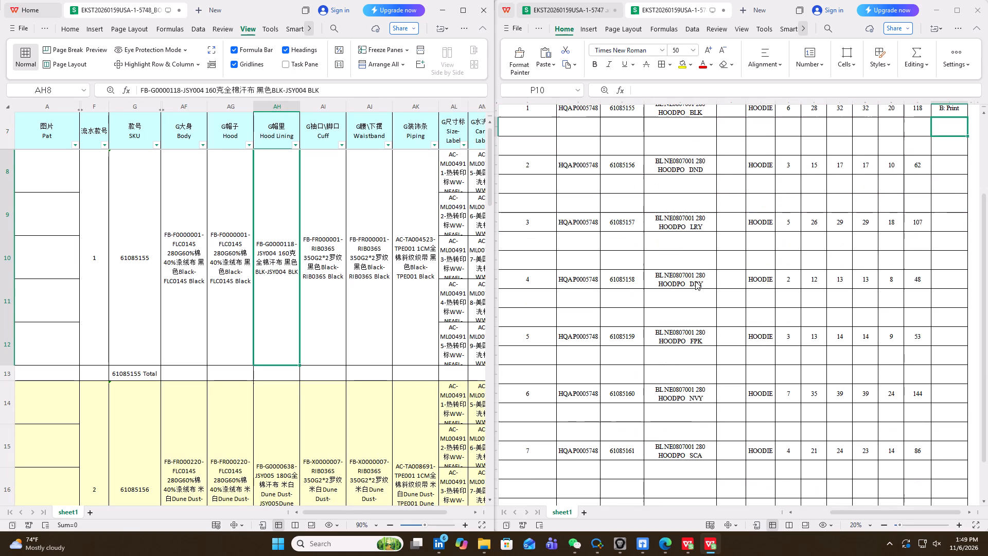
scroll(713, 238, up, 1)
click(726, 137)
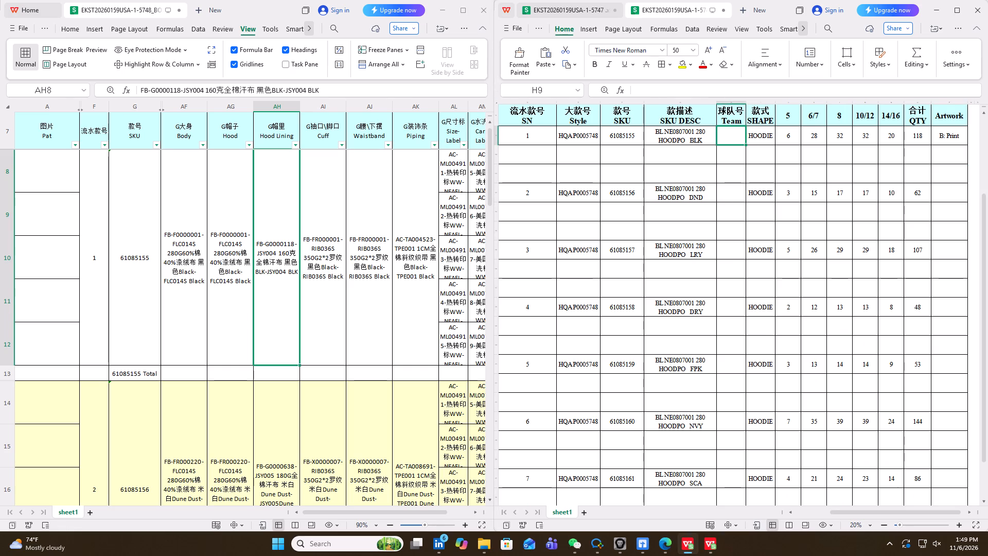
click(740, 30)
click(875, 44)
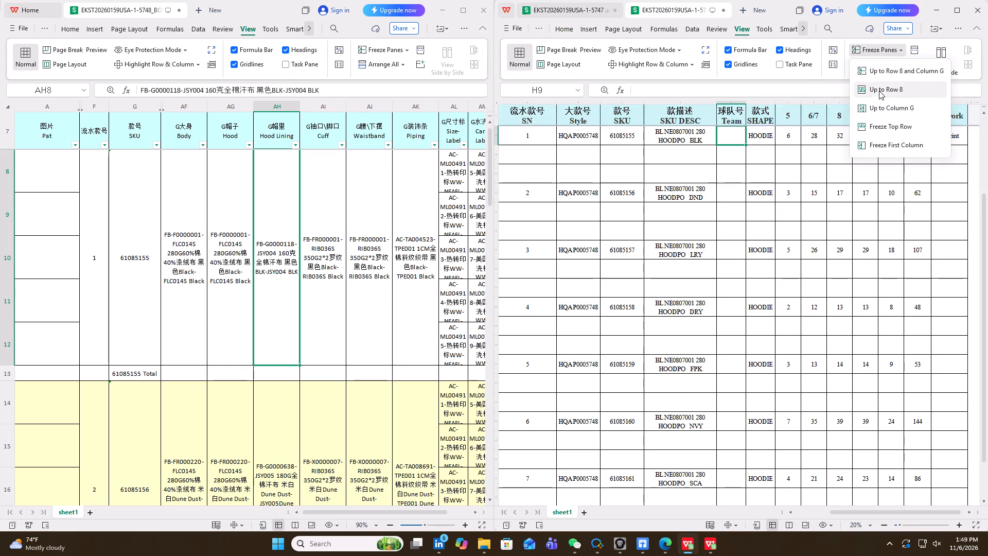
click(879, 91)
drag(870, 512, 685, 480)
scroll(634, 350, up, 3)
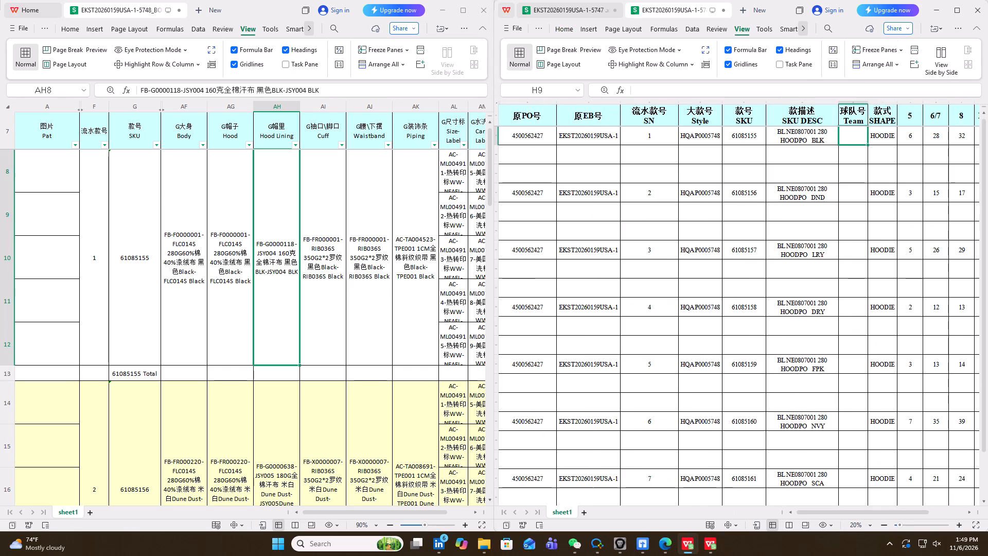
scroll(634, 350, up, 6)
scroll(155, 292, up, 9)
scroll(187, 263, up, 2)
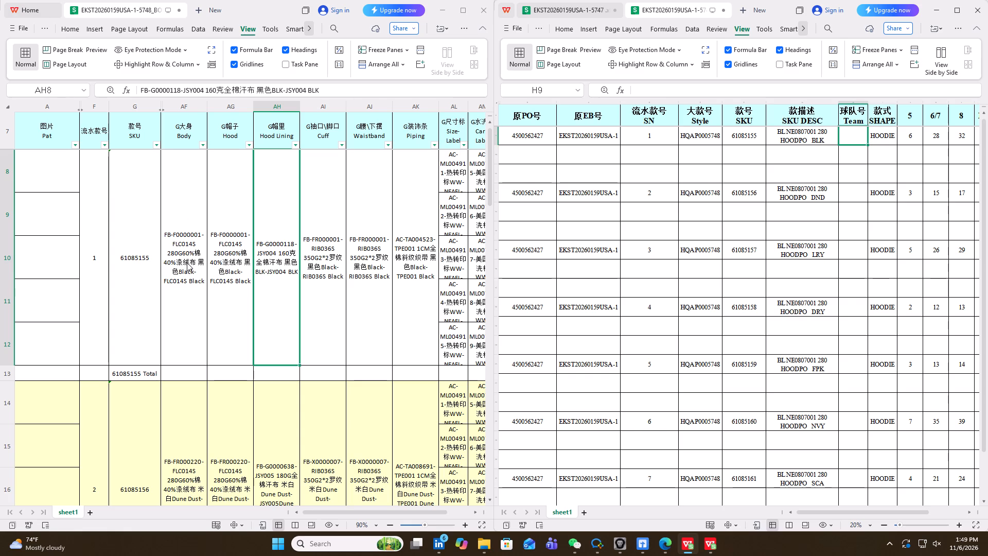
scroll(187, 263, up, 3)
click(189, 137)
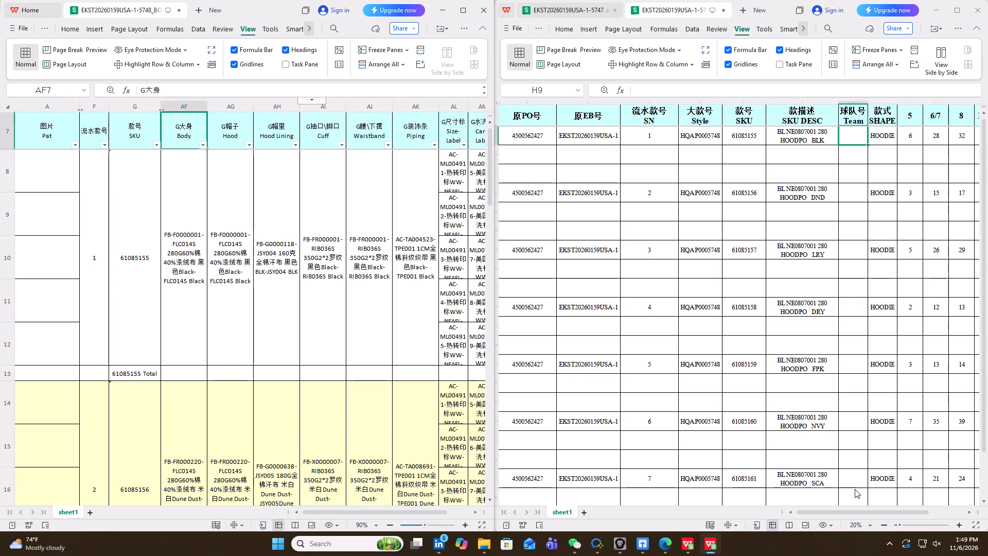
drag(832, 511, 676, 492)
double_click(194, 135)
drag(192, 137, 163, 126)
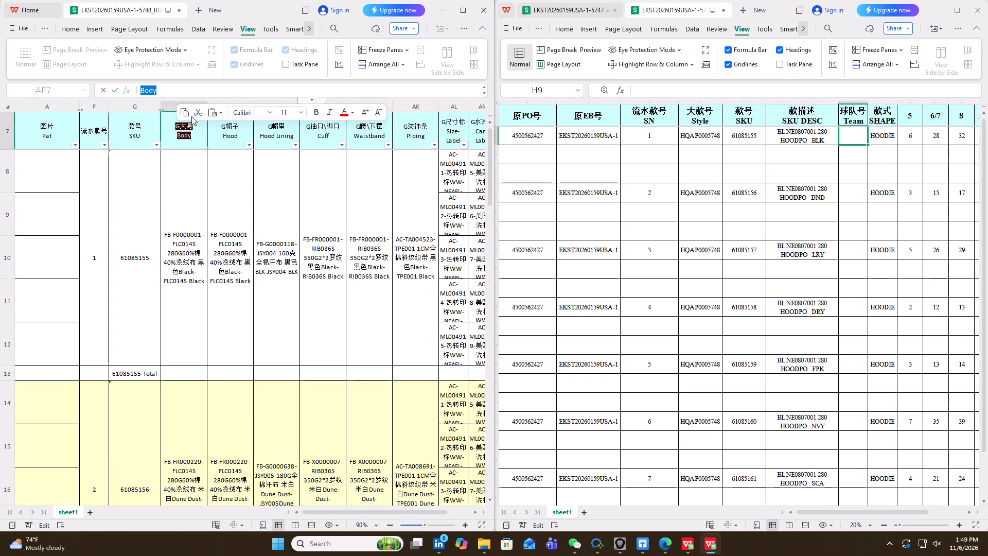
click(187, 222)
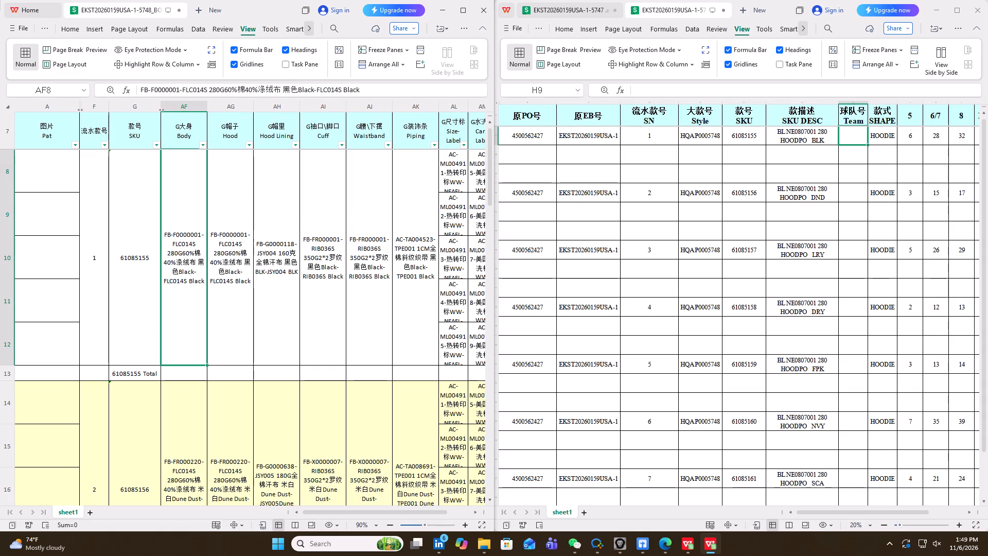
Copy the G大身 Body header text from the source BOM sheet into cell B10 of the 5748 order sheet, followed by " / ".
click(244, 248)
click(183, 246)
click(227, 245)
scroll(180, 251, up, 3)
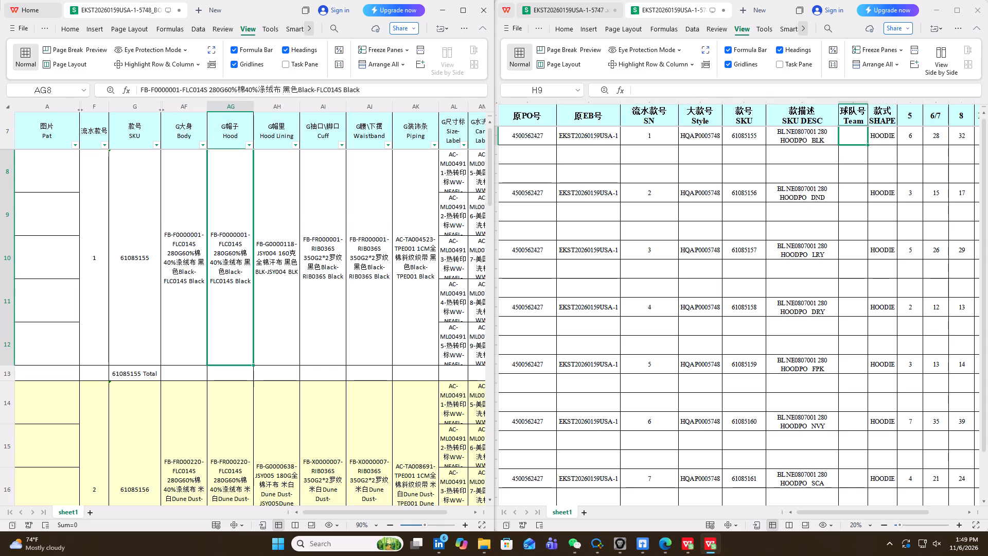
scroll(186, 267, up, 3)
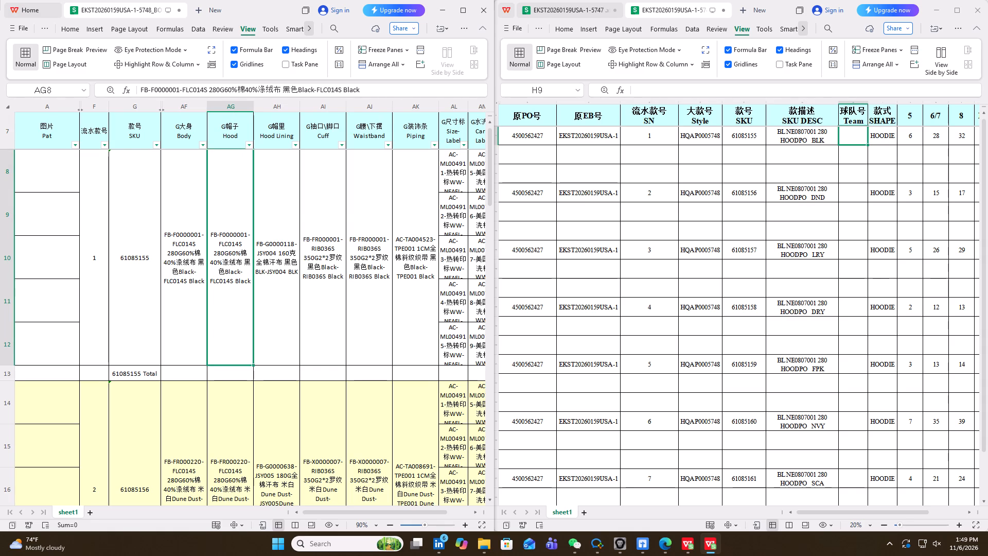
double_click(195, 136)
drag(195, 137, 166, 128)
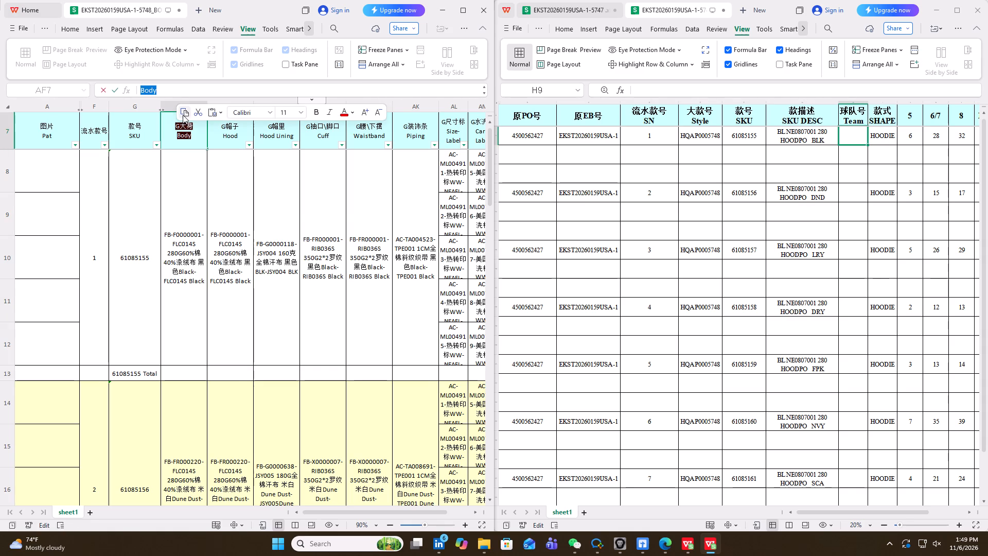
click(183, 115)
drag(872, 510, 732, 484)
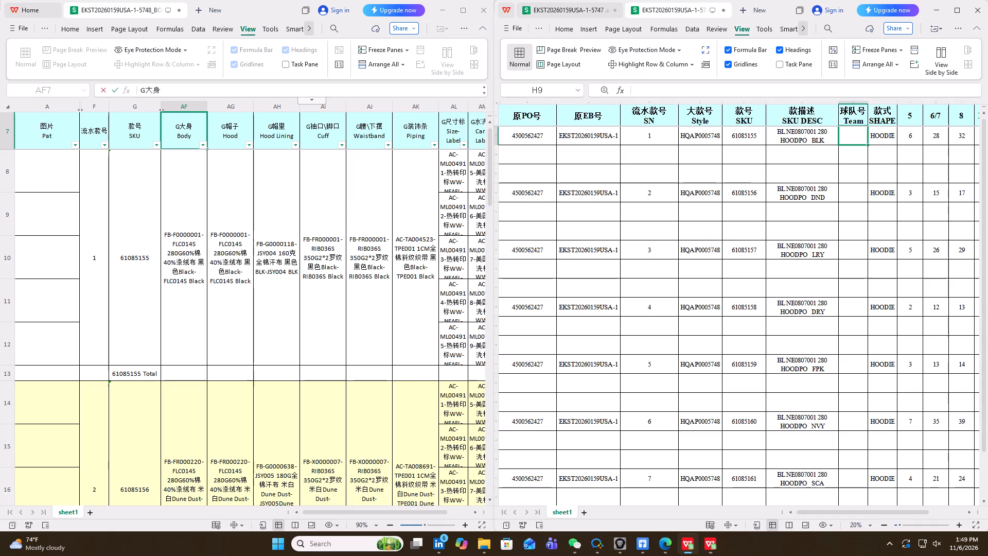
double_click(522, 154)
key(ctrl+v)
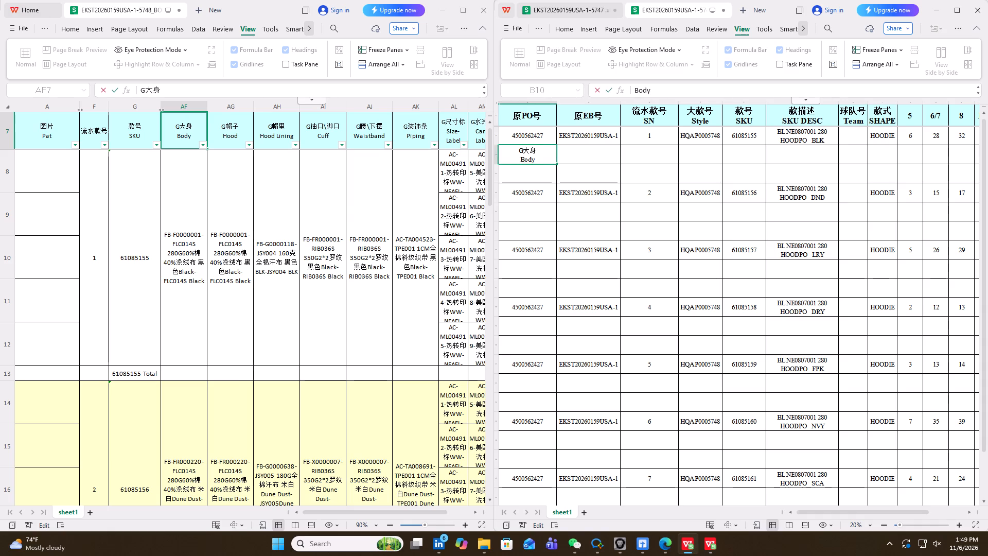
key(space)
text(/)
key(space)
Compare the Body and Hood materials of SKU 61085155 in the source BOM sheet.
scroll(220, 252, up, 4)
click(229, 229)
click(235, 258)
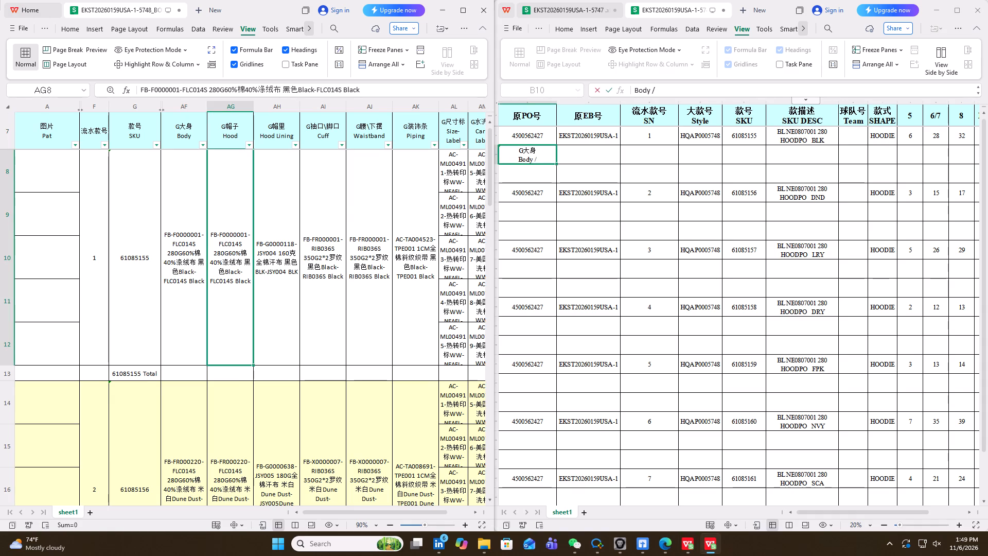
click(193, 258)
click(234, 256)
click(188, 260)
click(225, 258)
click(178, 210)
click(222, 217)
Append the G帽子 Hood header text from the source BOM sheet to the Body label in cell B10 of the order sheet.
double_click(240, 136)
drag(240, 140, 220, 126)
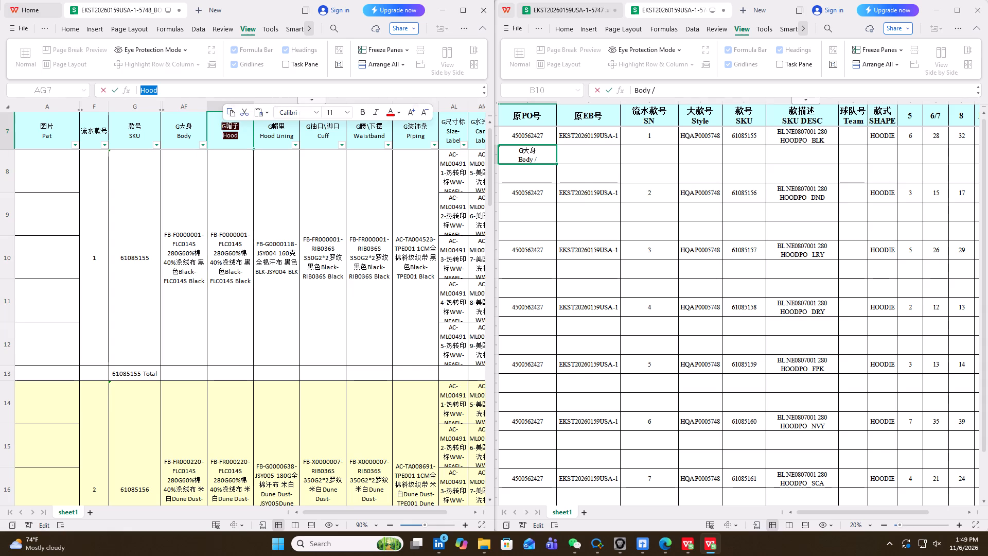
click(230, 111)
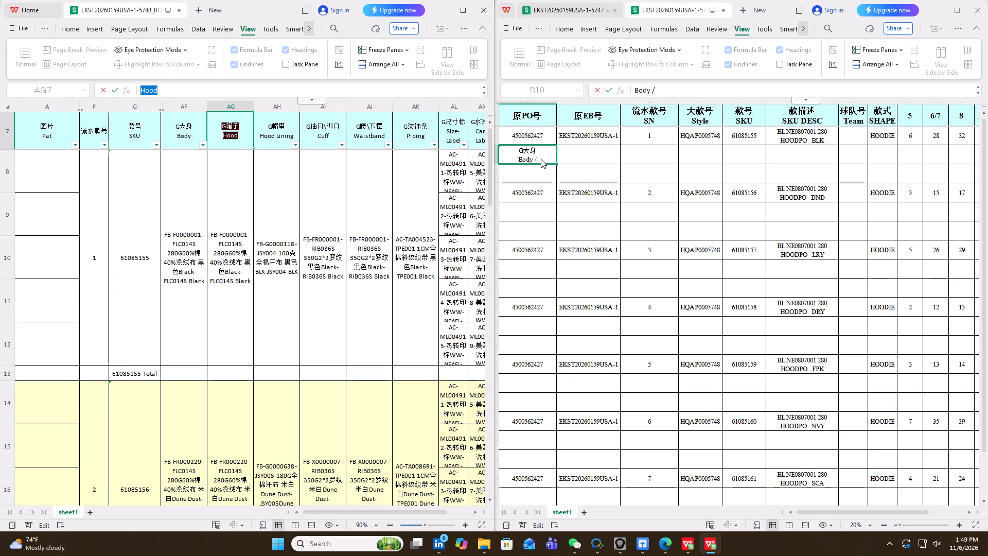
double_click(541, 159)
key(ctrl+v)
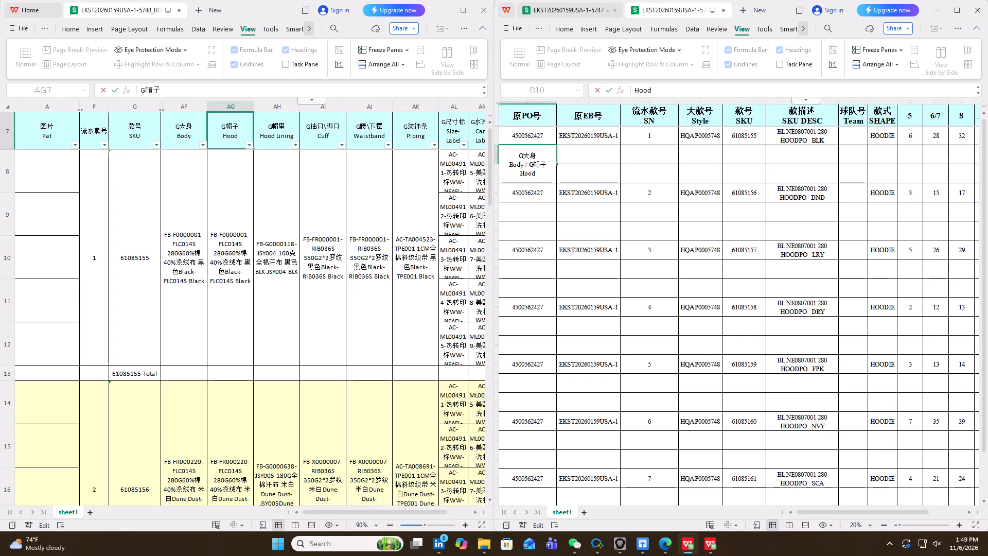
click(585, 159)
Merge cells B10 and C10 in the order sheet and turn off text wrapping for the Body / Hood label.
drag(533, 159, 566, 158)
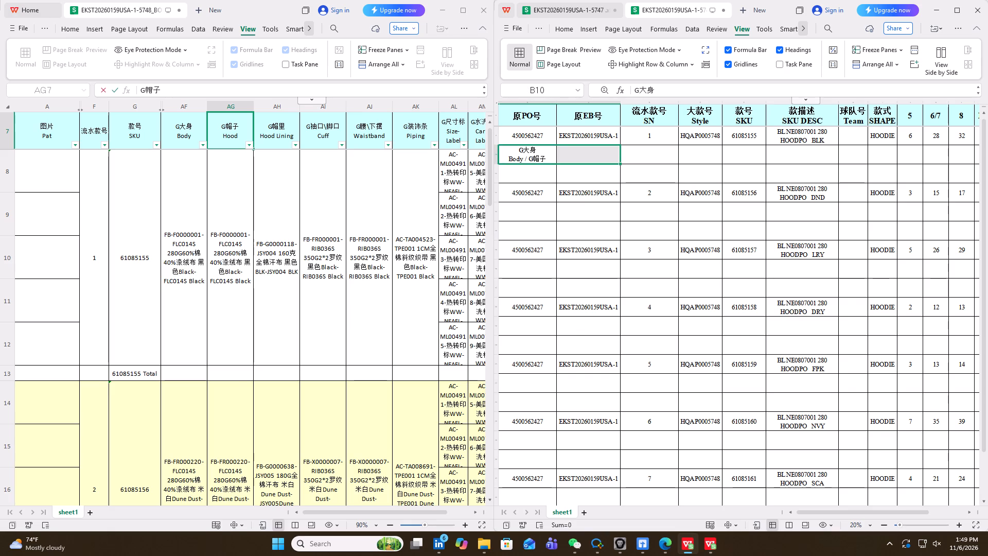
right_click(566, 158)
click(720, 130)
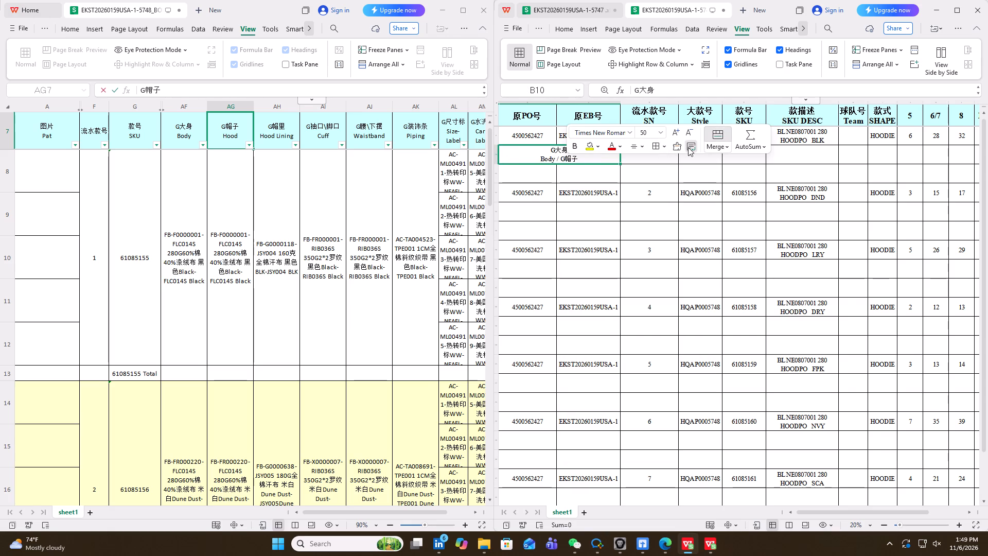
click(691, 146)
click(545, 155)
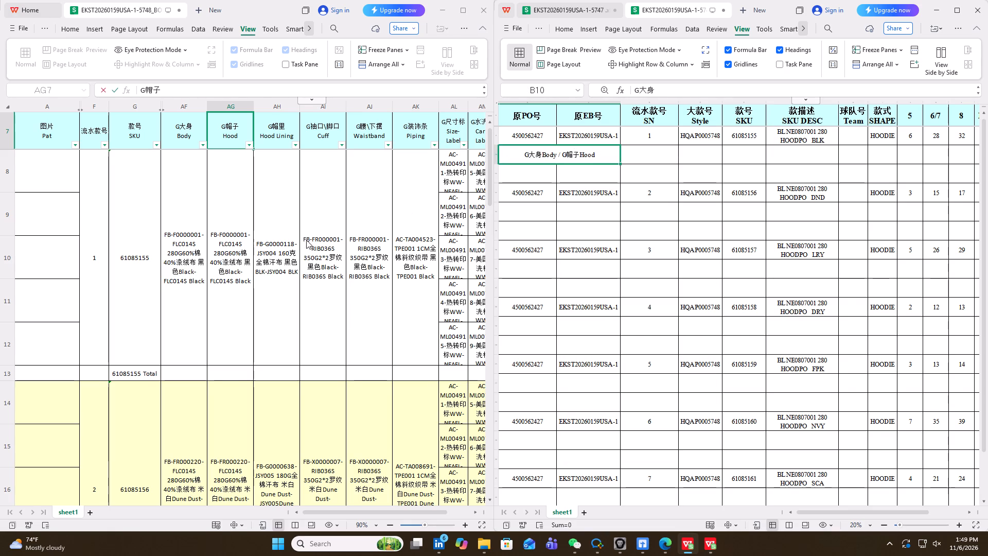
Copy the G帽里 Hood Lining header text from the source BOM sheet into cell D10 of the order sheet.
scroll(227, 212, up, 7)
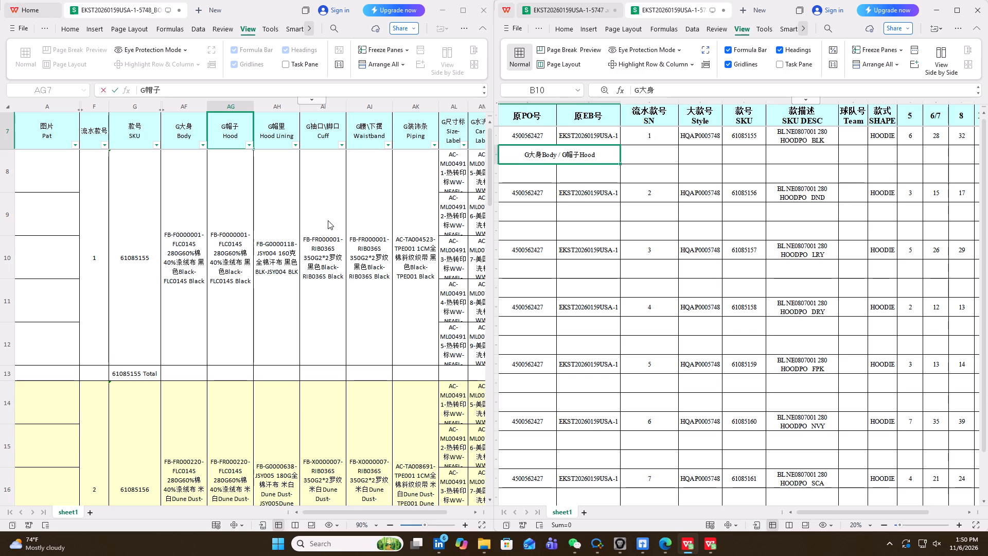
click(269, 134)
double_click(296, 134)
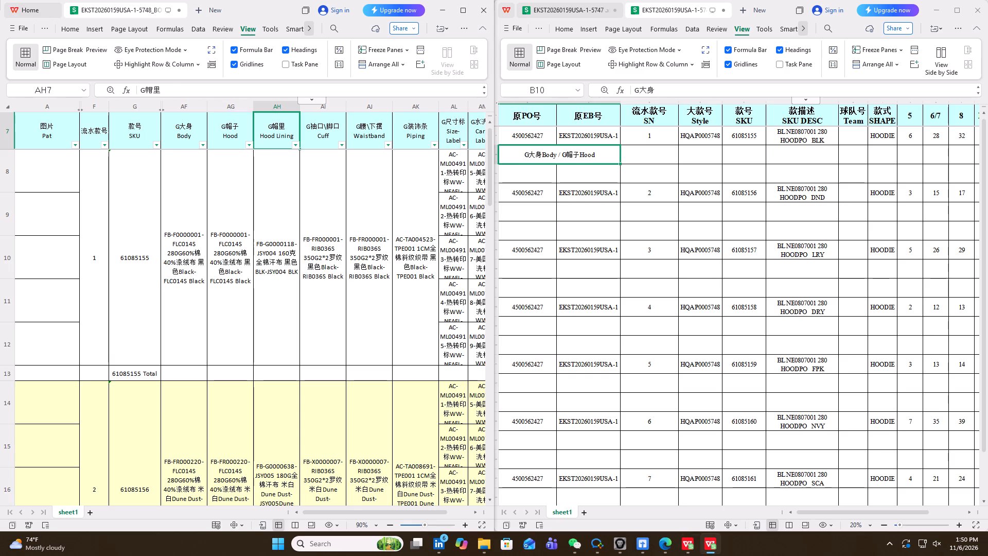
drag(294, 136, 254, 128)
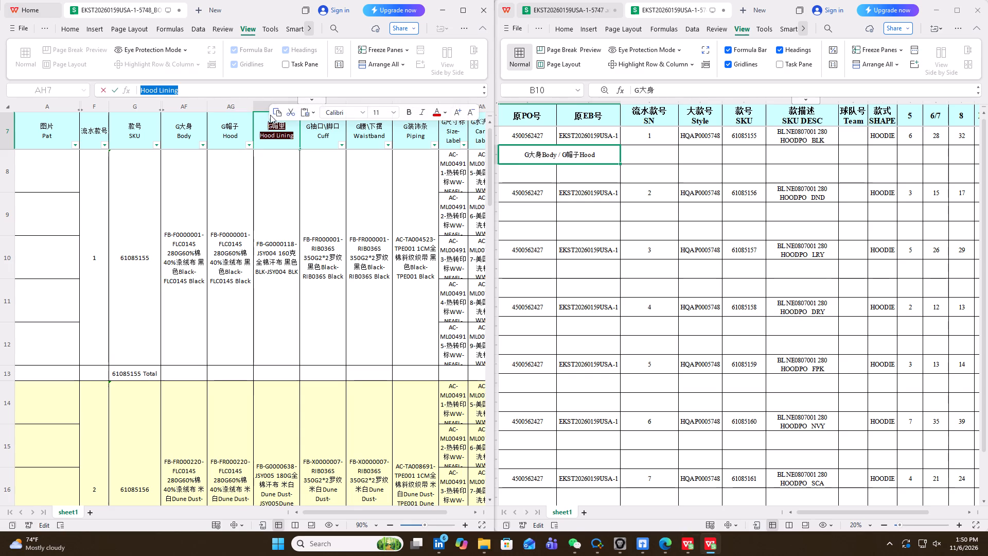
click(274, 111)
double_click(647, 153)
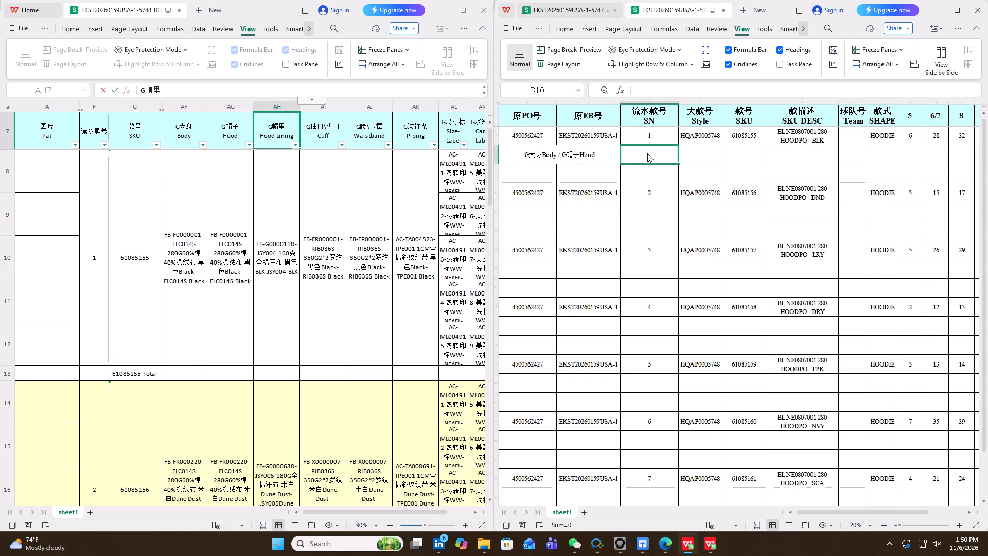
double_click(649, 153)
key(ctrl+v)
click(693, 154)
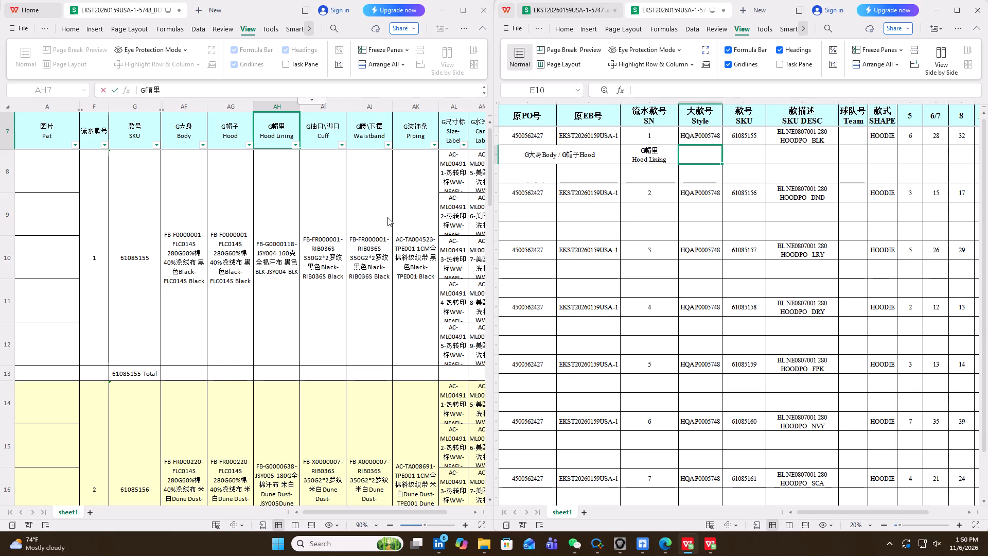
Copy the G装饰条 Piping header text from the source BOM sheet into cell E10 of the order sheet.
scroll(302, 220, up, 8)
click(422, 131)
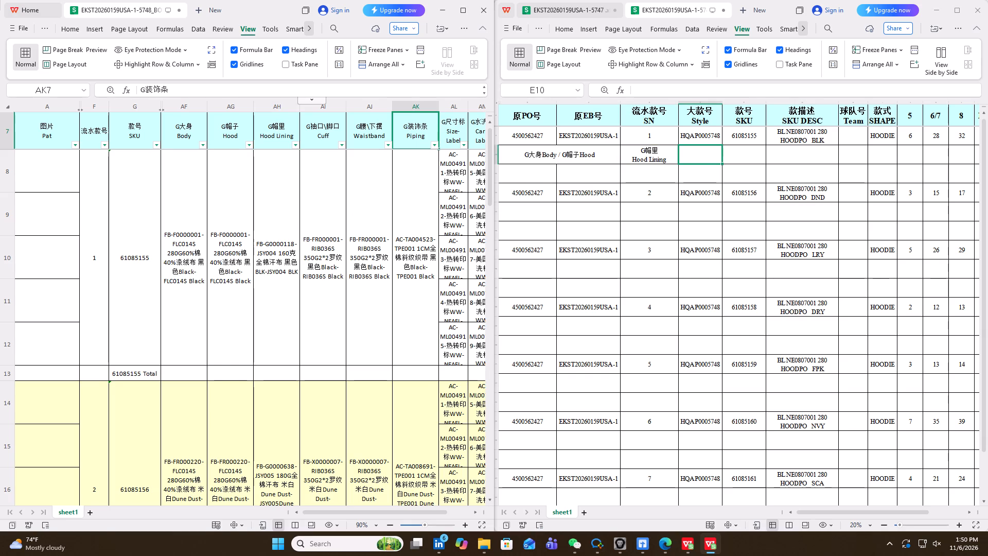
double_click(431, 134)
drag(431, 134, 394, 134)
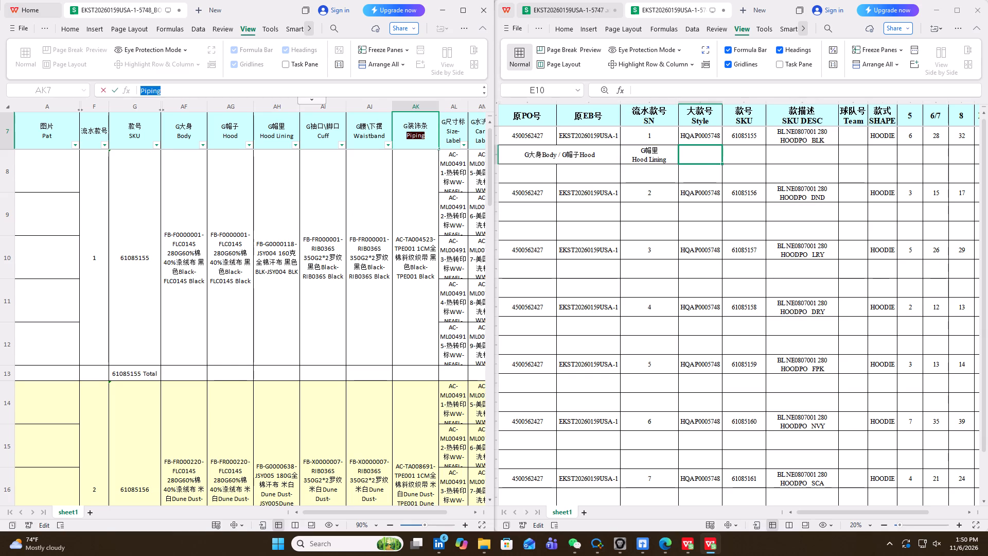
drag(394, 134, 386, 125)
click(412, 110)
click(704, 152)
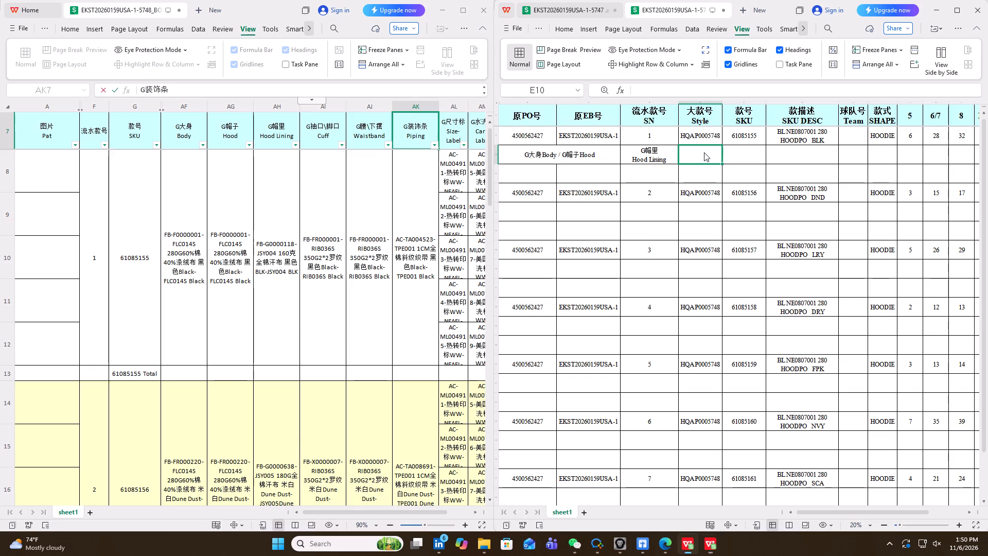
double_click(696, 155)
key(ctrl+v)
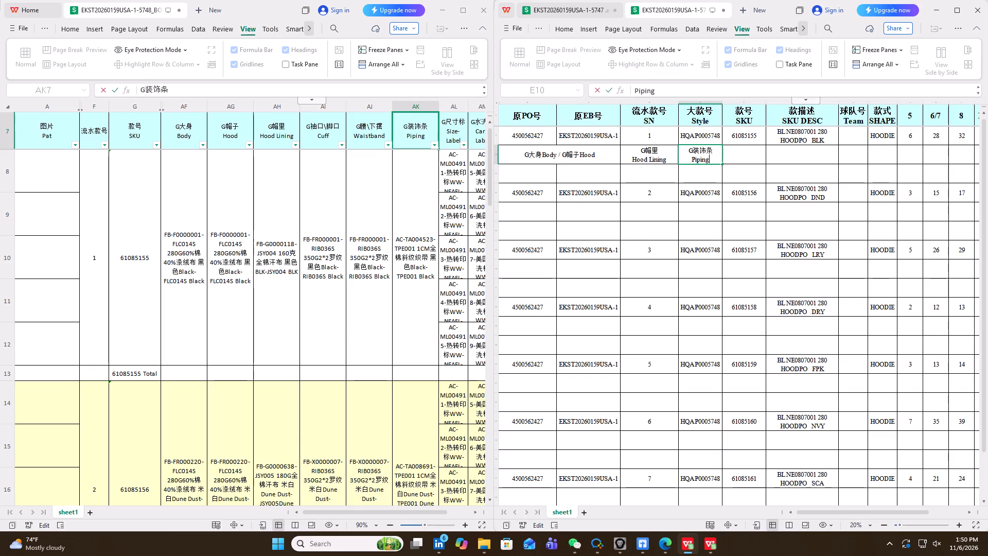
click(740, 154)
Copy the G袖口\脚口 Cuff header text from the source BOM sheet into cell F10 of the order sheet.
scroll(295, 235, up, 4)
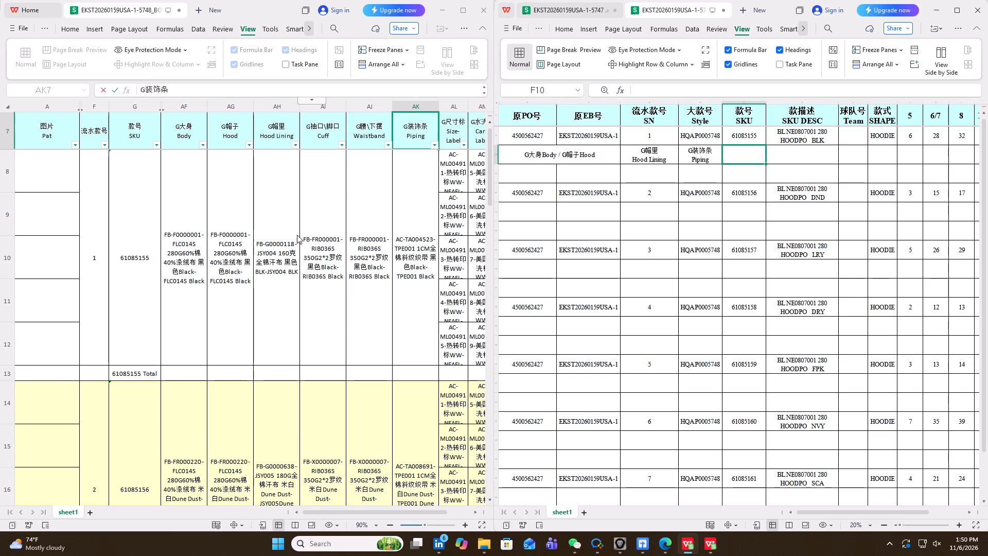
scroll(318, 229, up, 4)
click(318, 136)
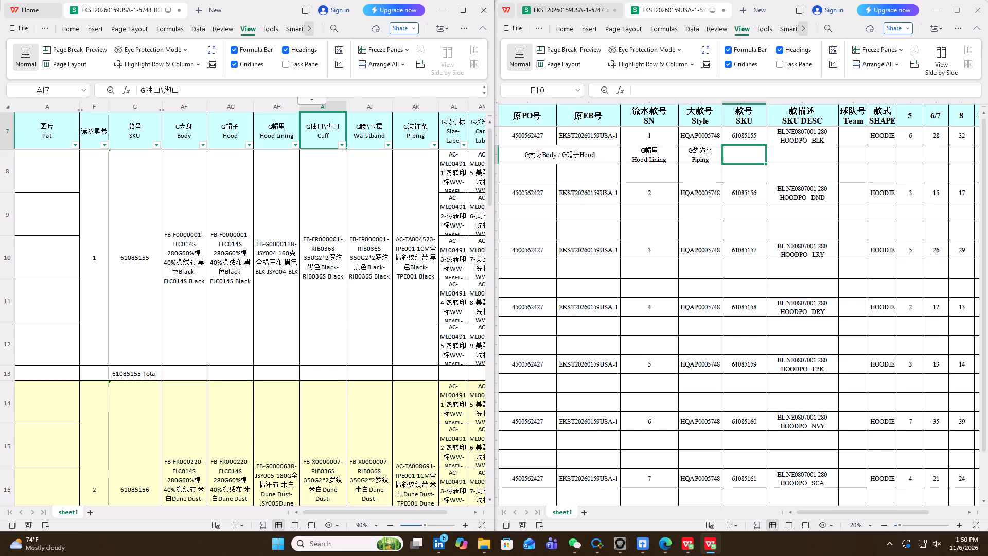
double_click(338, 140)
drag(332, 138, 292, 128)
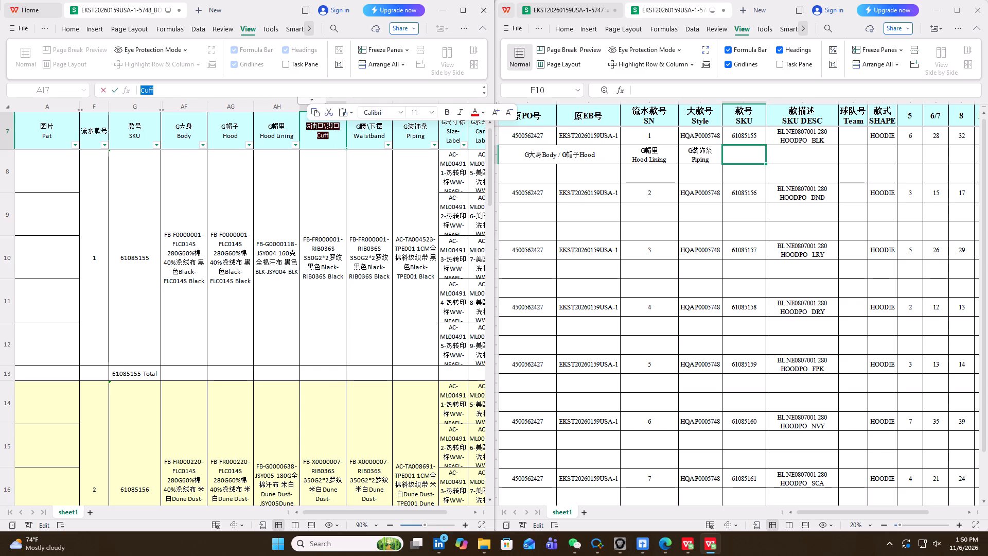
click(316, 109)
click(748, 148)
double_click(747, 156)
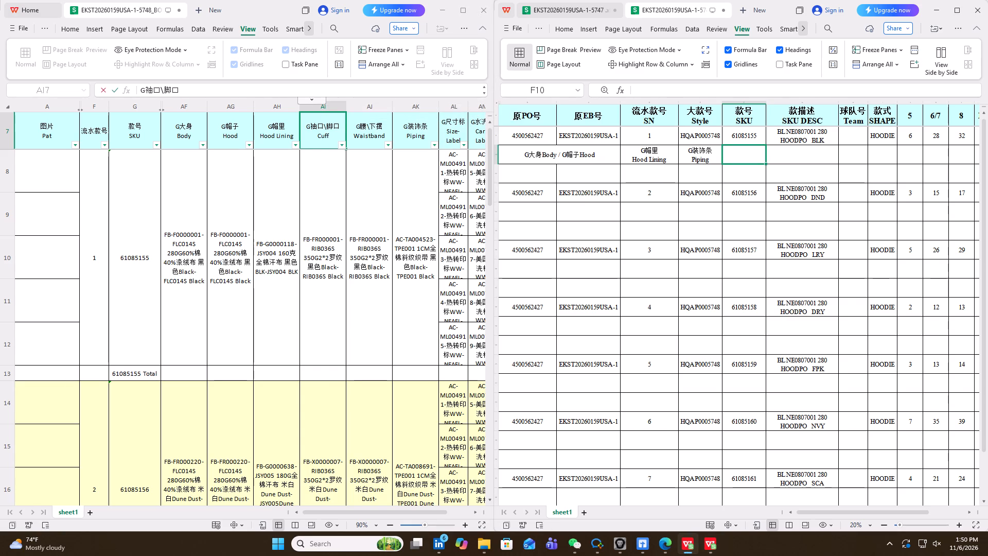
key(ctrl+v)
click(791, 159)
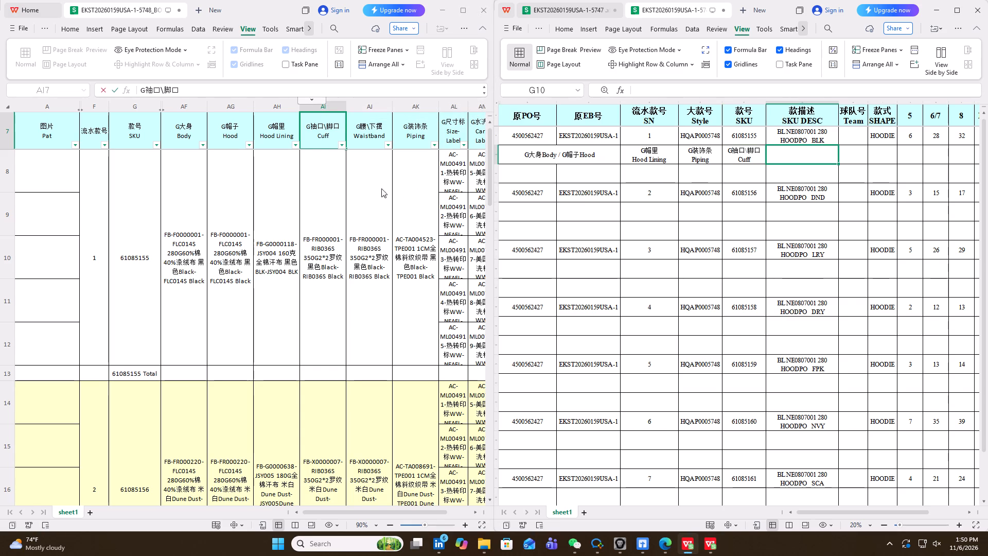
Append " / " and the G腰\下摆 Waistband header text from the source BOM sheet to the Cuff label in cell F10.
scroll(324, 178, up, 7)
click(370, 141)
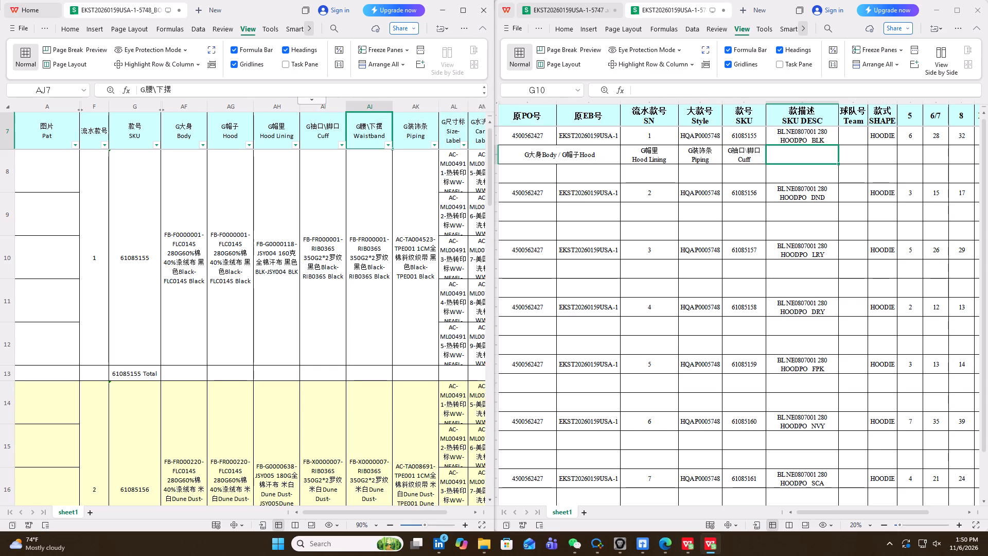
double_click(386, 137)
drag(387, 135, 350, 123)
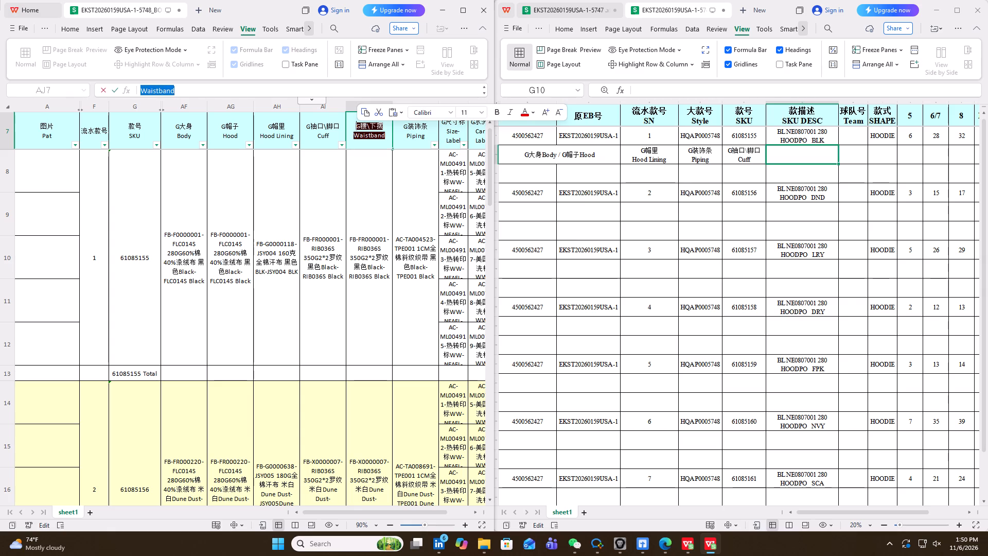
click(365, 112)
double_click(755, 157)
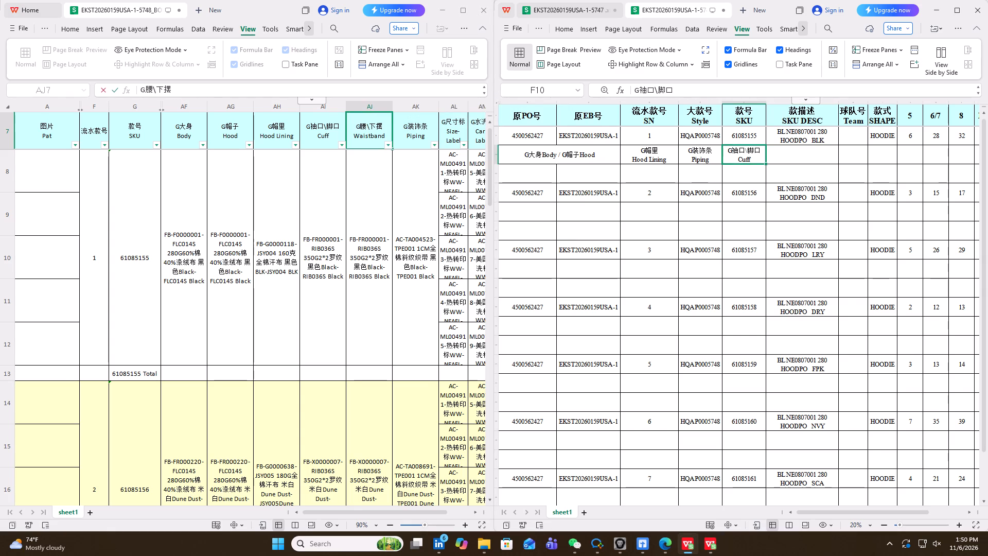
double_click(756, 160)
key(space)
text(/)
key(space)
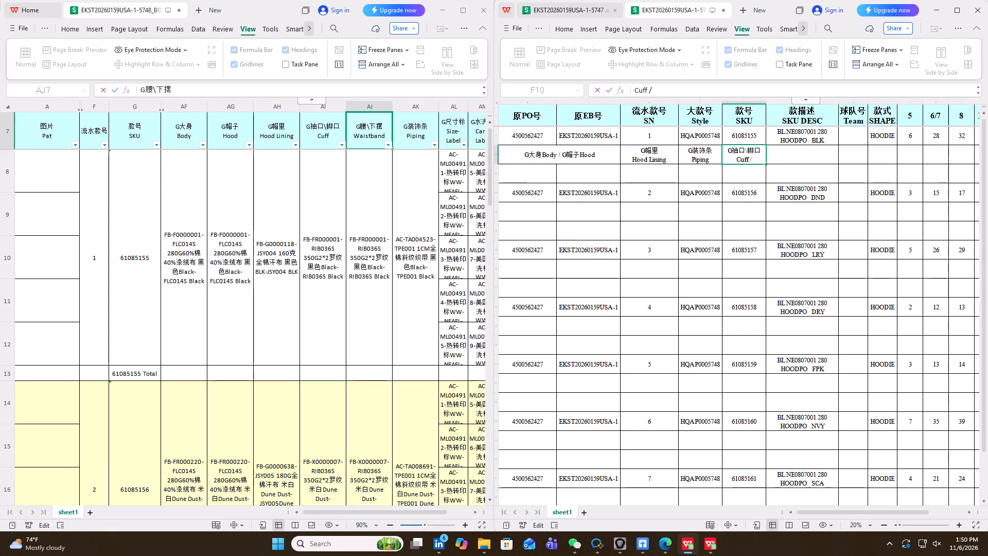
key(ctrl+v)
click(790, 155)
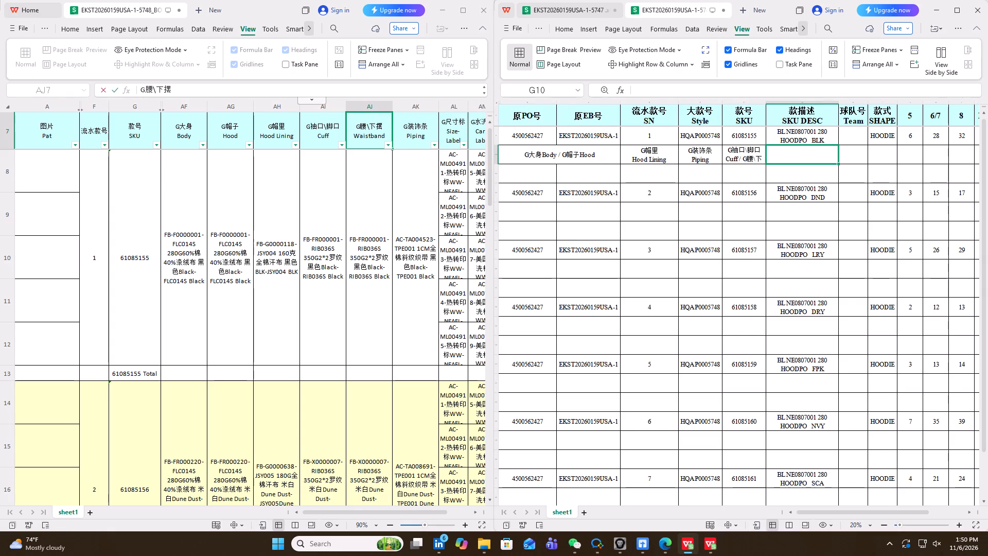
Merge cells F10 and G10 in the order sheet and turn off text wrapping for the Cuff / Waistband label.
drag(747, 158, 800, 158)
right_click(800, 158)
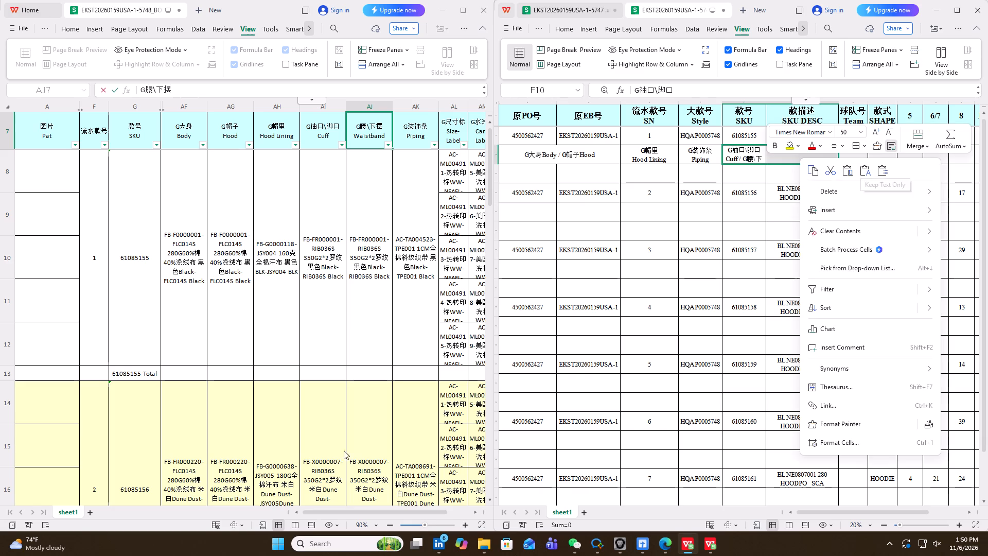
click(918, 133)
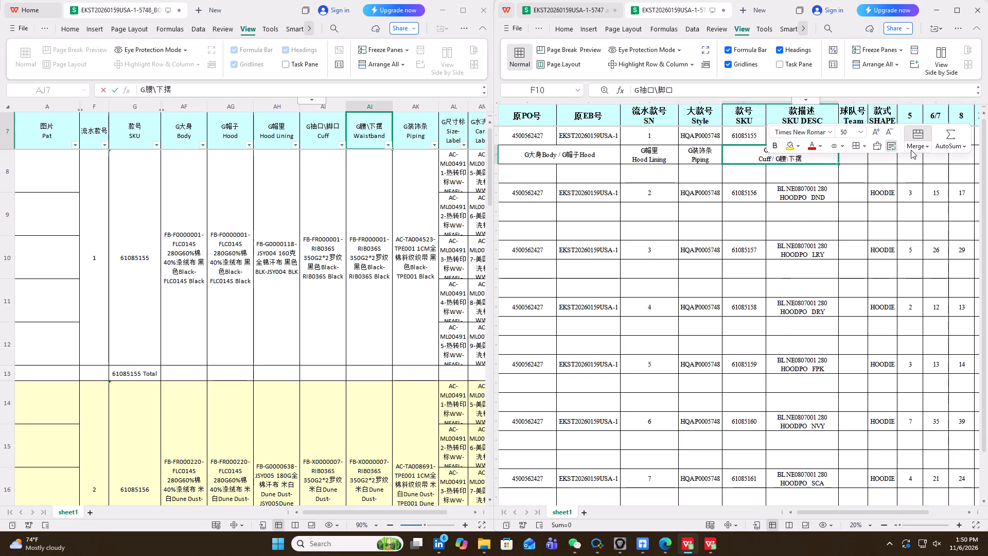
click(889, 144)
click(760, 175)
click(814, 171)
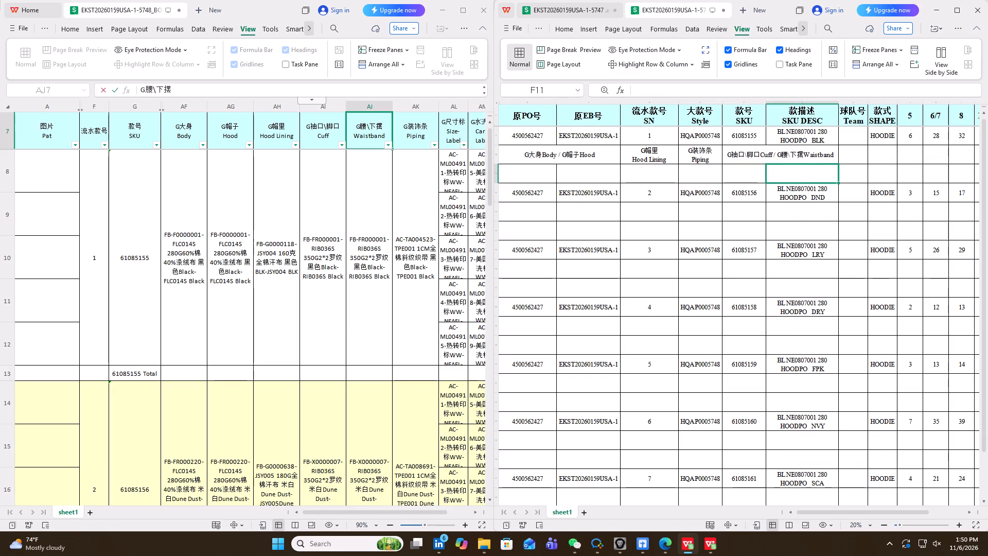
Set the width of the 款号 SKU column in the order sheet to 63 characters.
scroll(619, 79, up, 5)
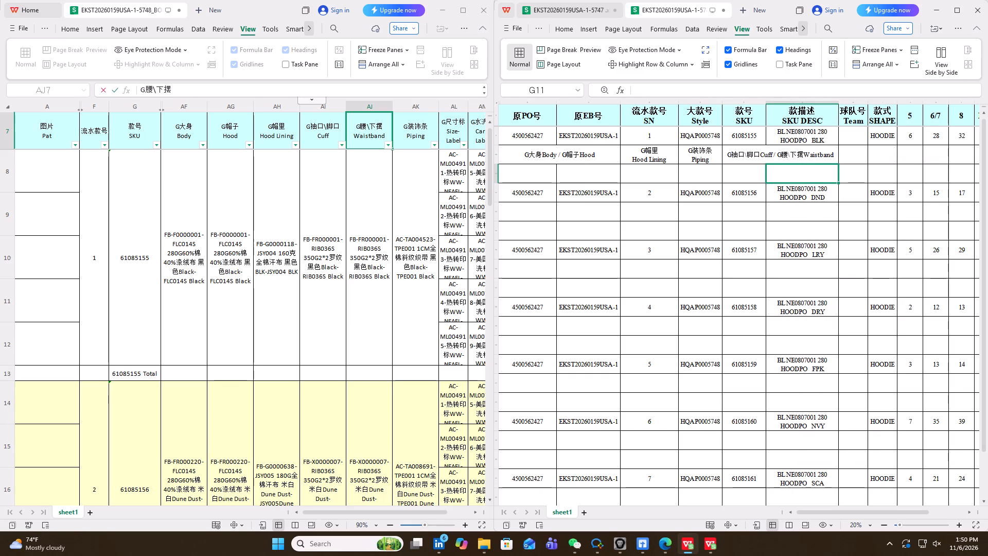
click(747, 102)
right_click(746, 147)
click(775, 270)
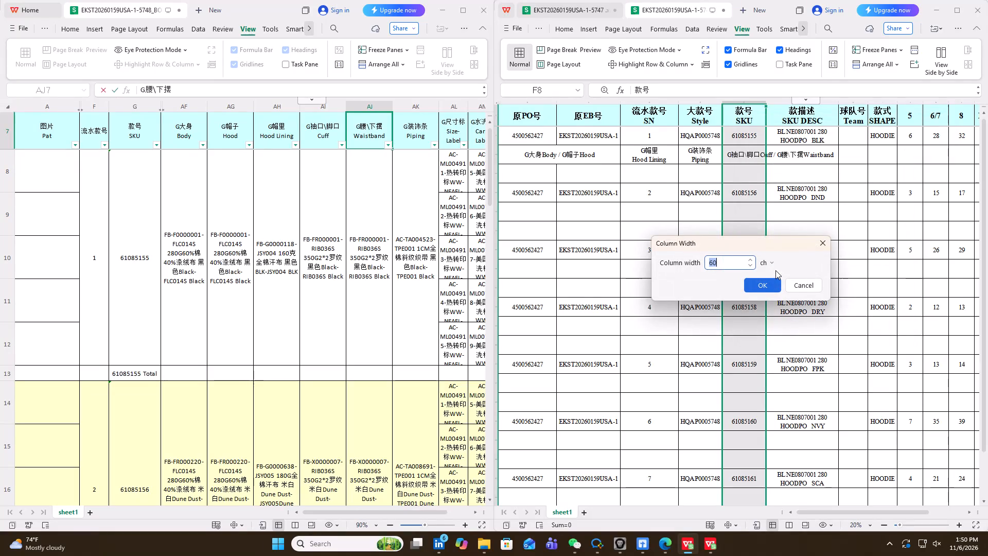
text(63)
key(Return)
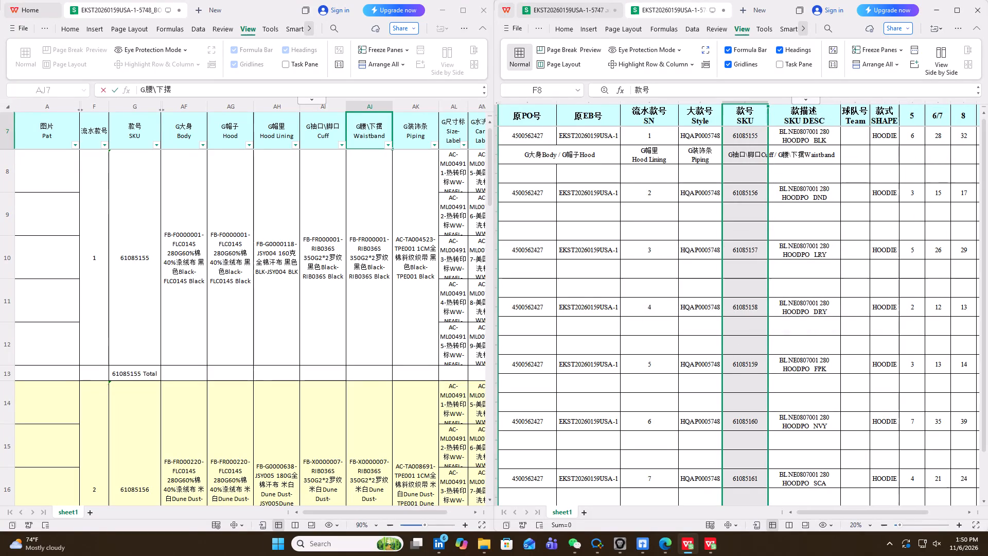
Format the seven SKU numbers 61085155 to 61085161 in the order sheet with font size 63 and bold.
click(751, 136)
scroll(728, 249, up, 4)
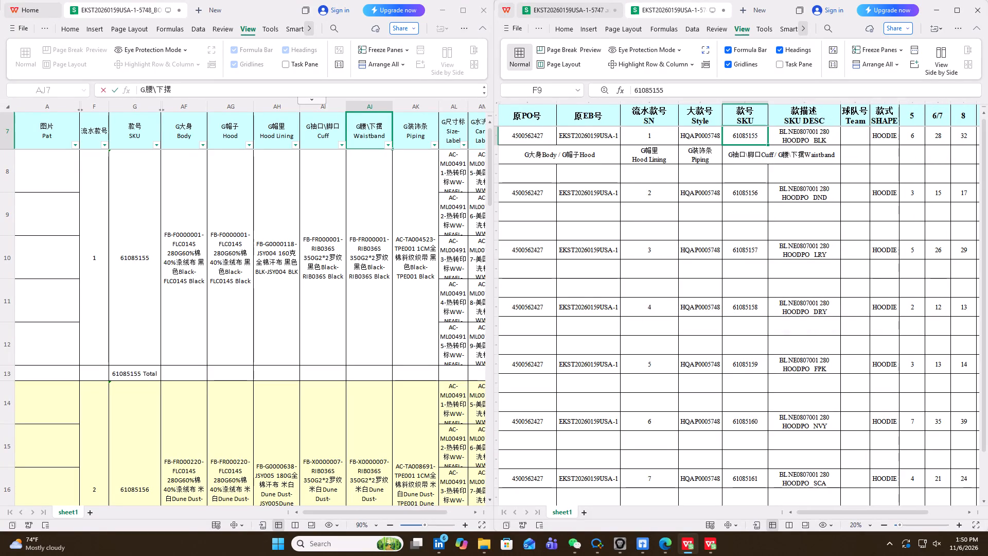
ctrl+click(752, 197)
ctrl+click(750, 250)
ctrl+click(752, 305)
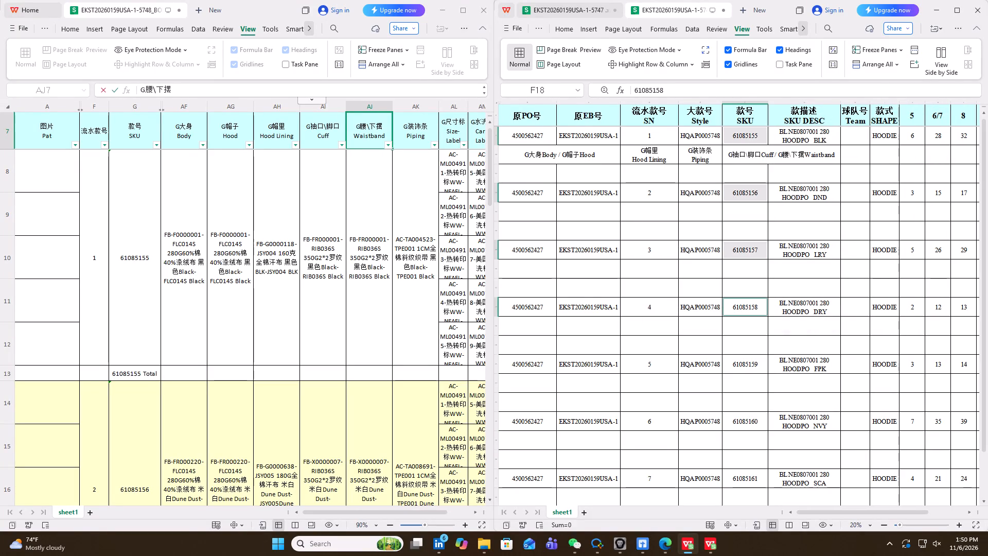
ctrl+click(750, 363)
ctrl+click(751, 424)
ctrl+click(753, 479)
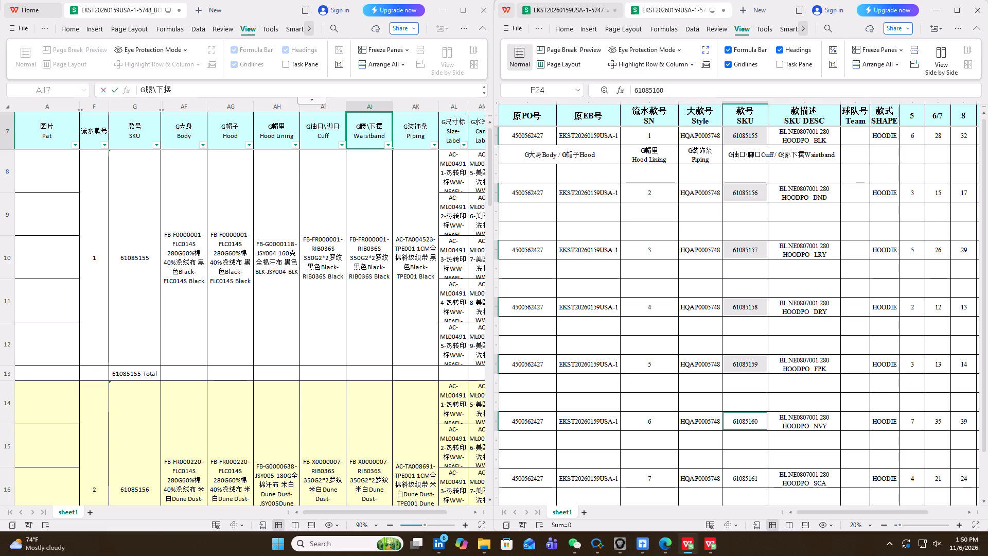
scroll(781, 348, down, 3)
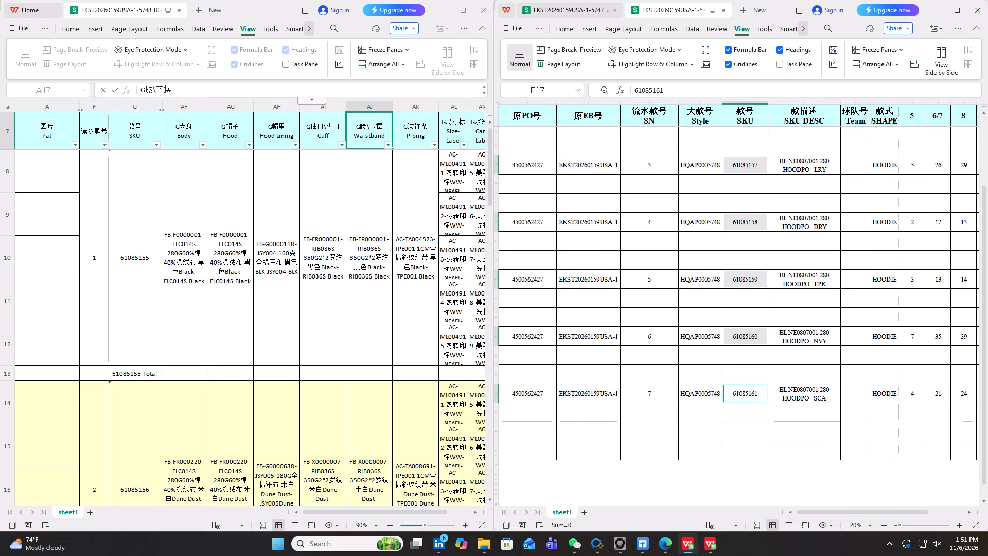
scroll(719, 250, up, 13)
right_click(746, 191)
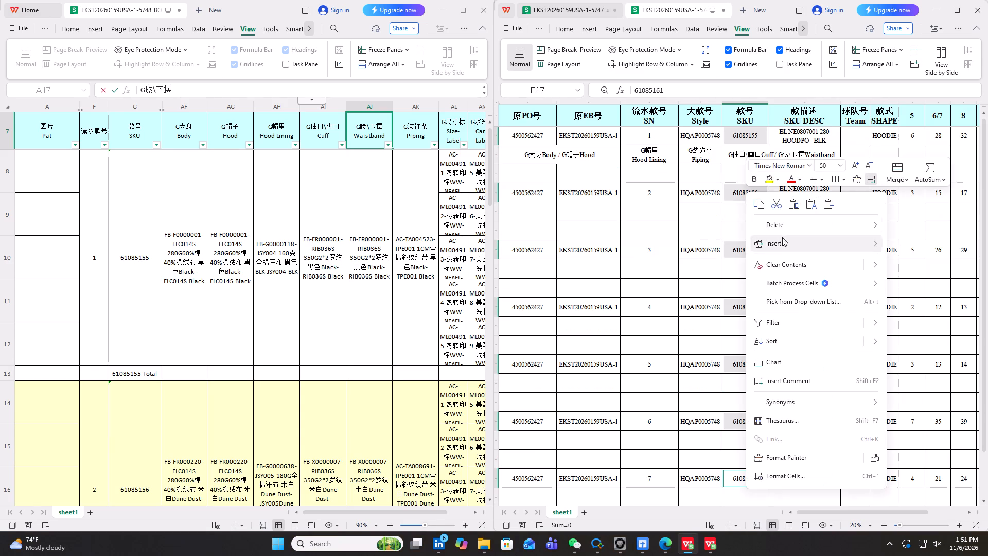
click(830, 164)
text(63)
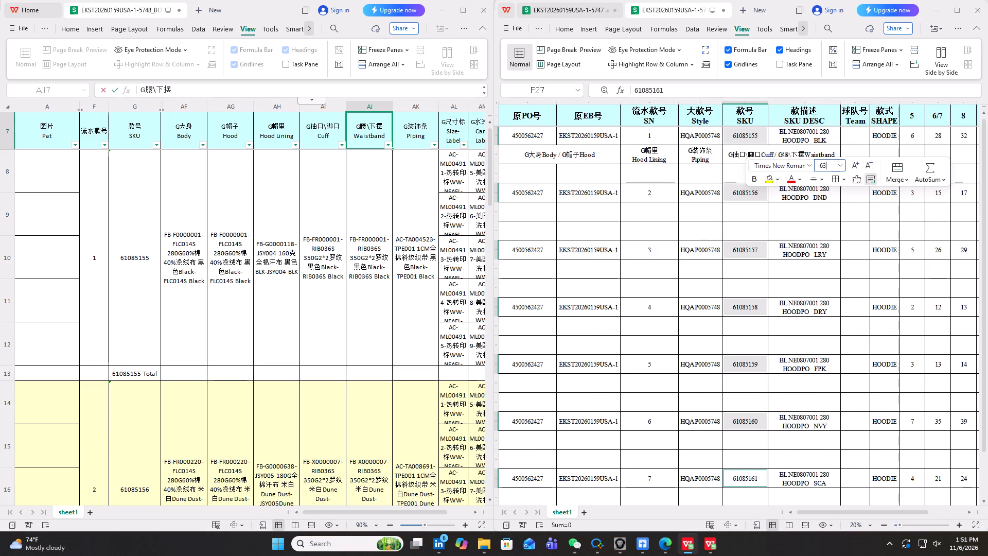
key(Return)
key(ctrl+b)
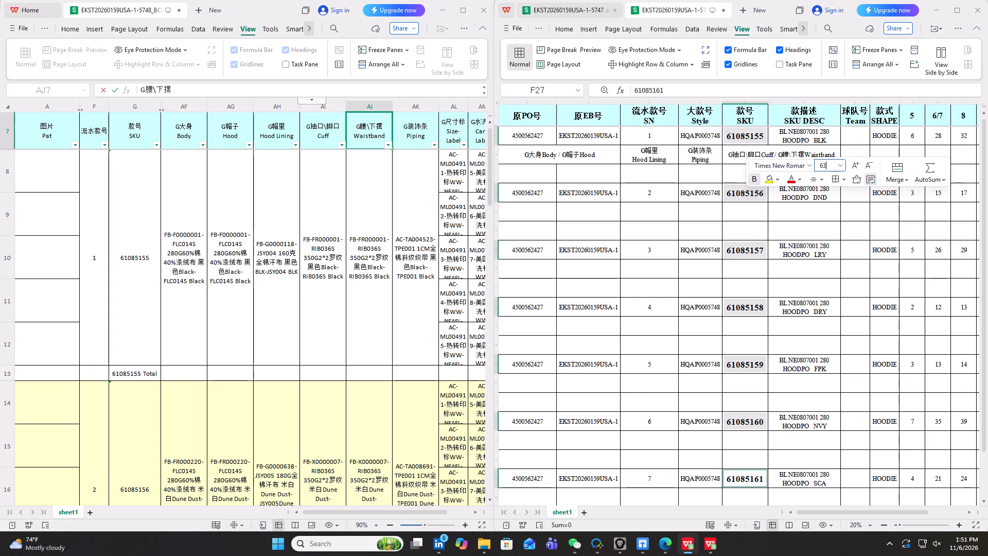
click(798, 220)
Set the width of the 大款号 Style column in the order sheet to 83 characters.
scroll(737, 310, up, 7)
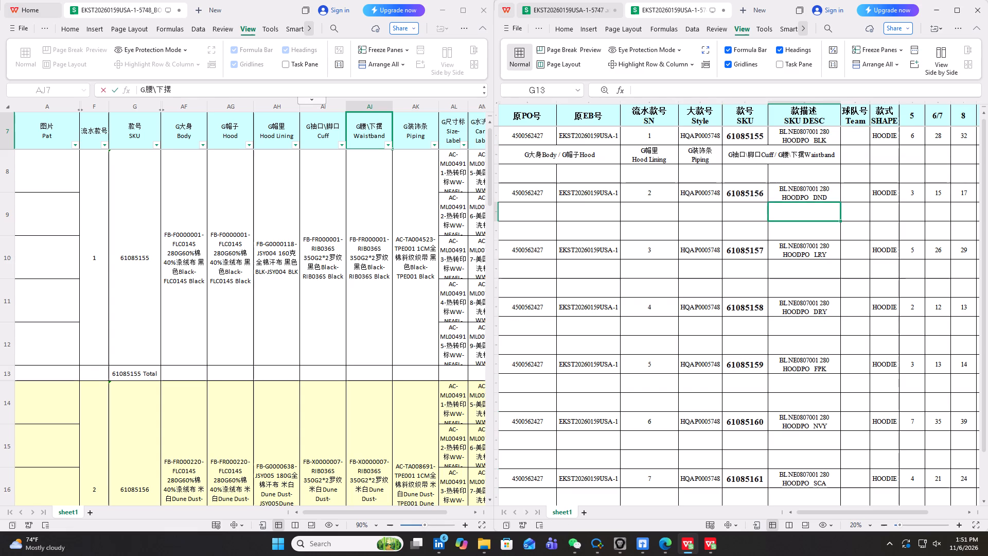
drag(857, 511, 773, 502)
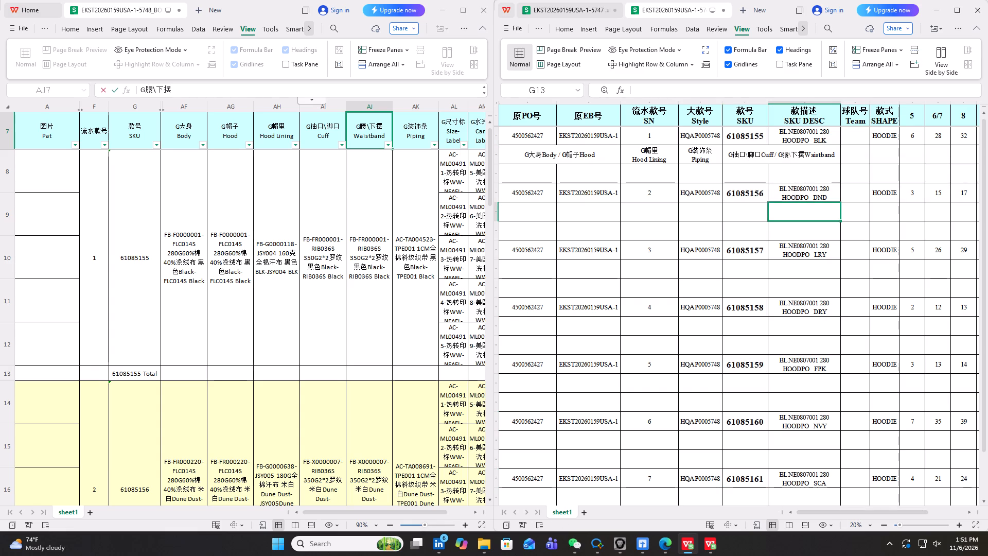
scroll(648, 240, up, 4)
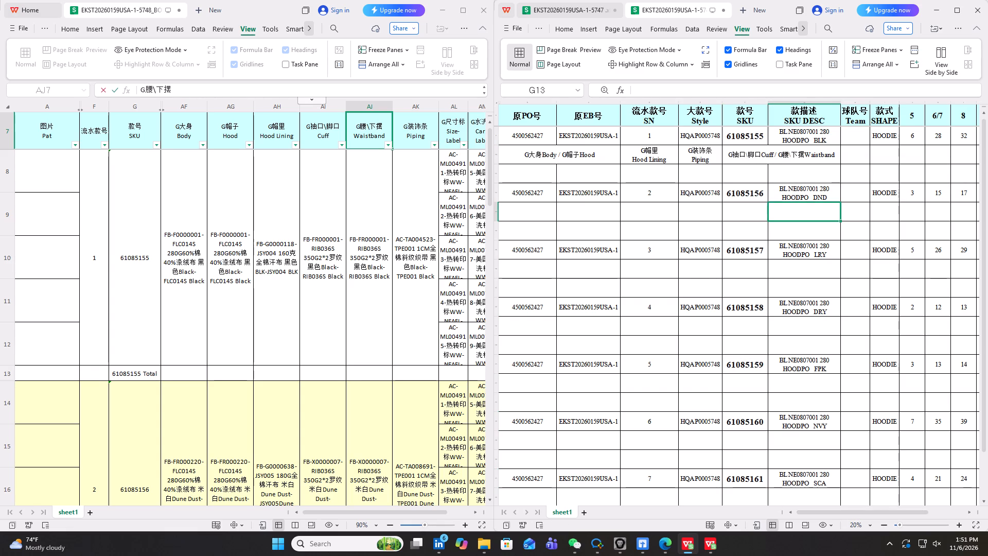
click(703, 102)
right_click(701, 148)
click(743, 276)
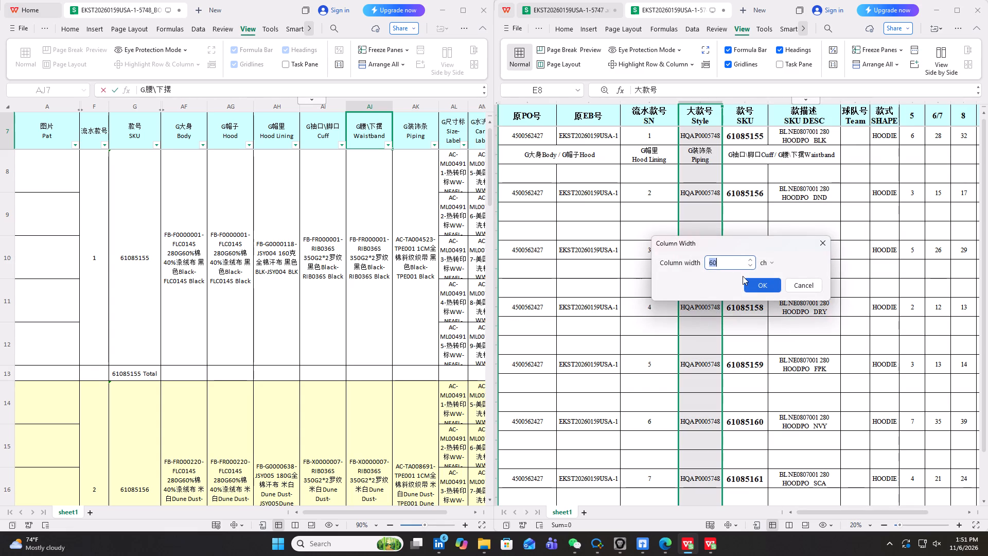
text(83)
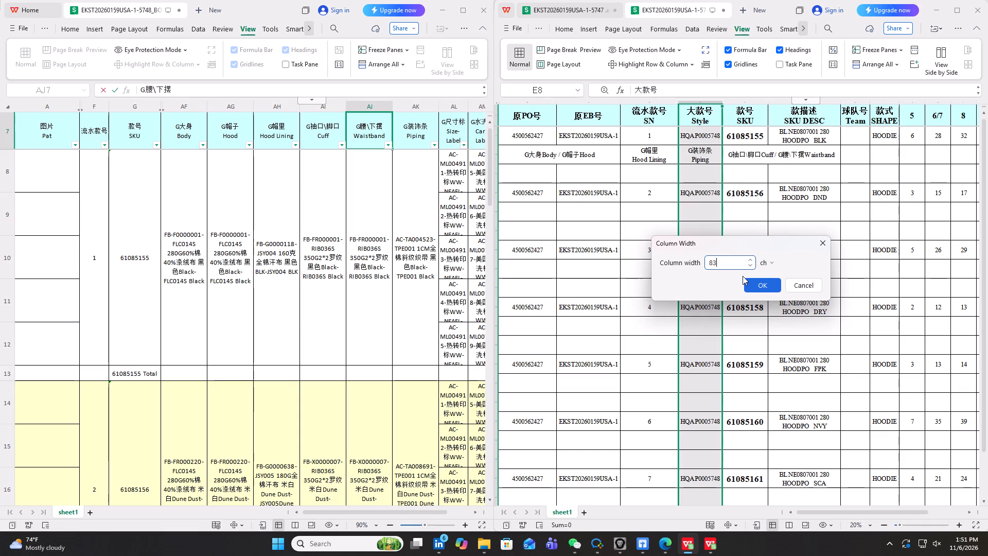
key(Return)
click(776, 174)
Change the font colour of the material labels in cells B10 to G10 of the order sheet to blue.
scroll(719, 206, up, 2)
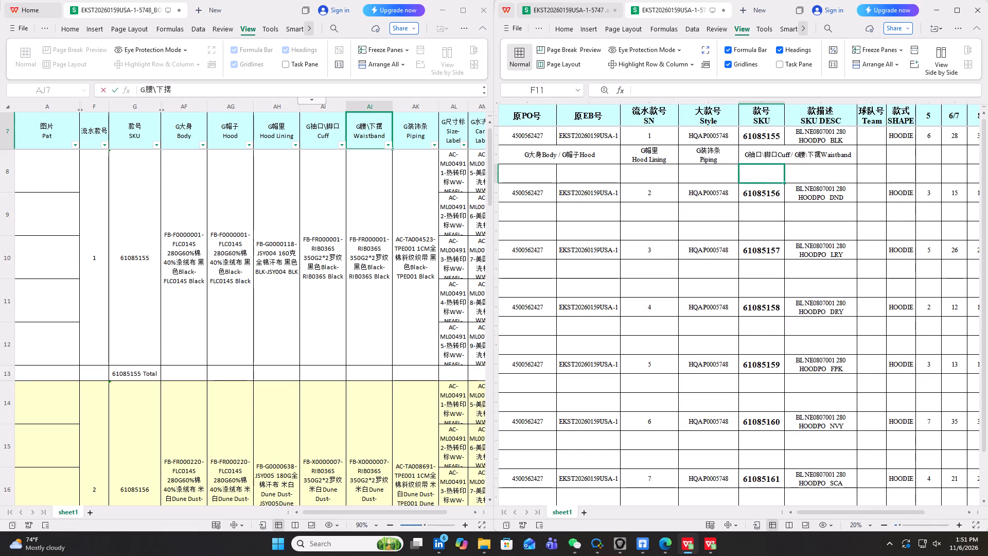
drag(556, 155, 809, 150)
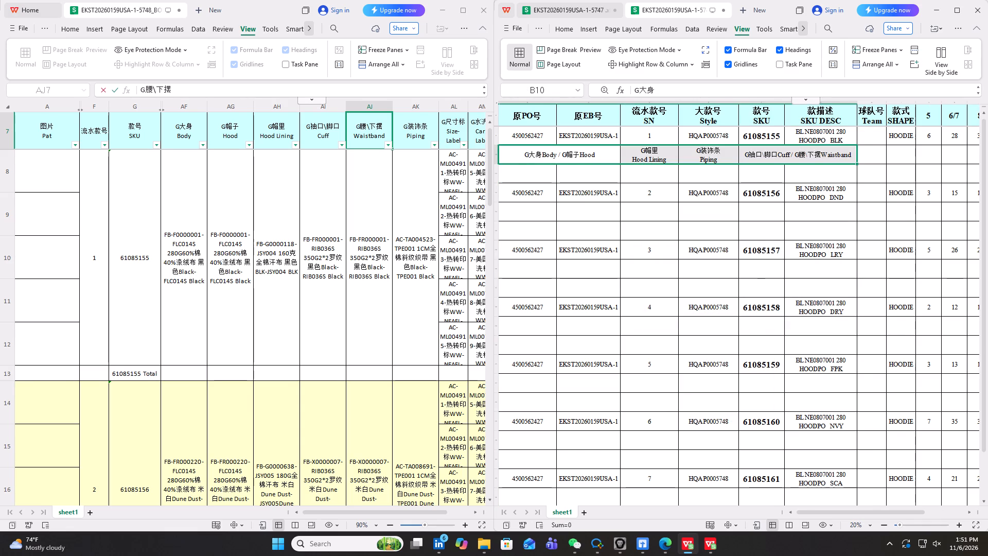
right_click(603, 155)
click(660, 145)
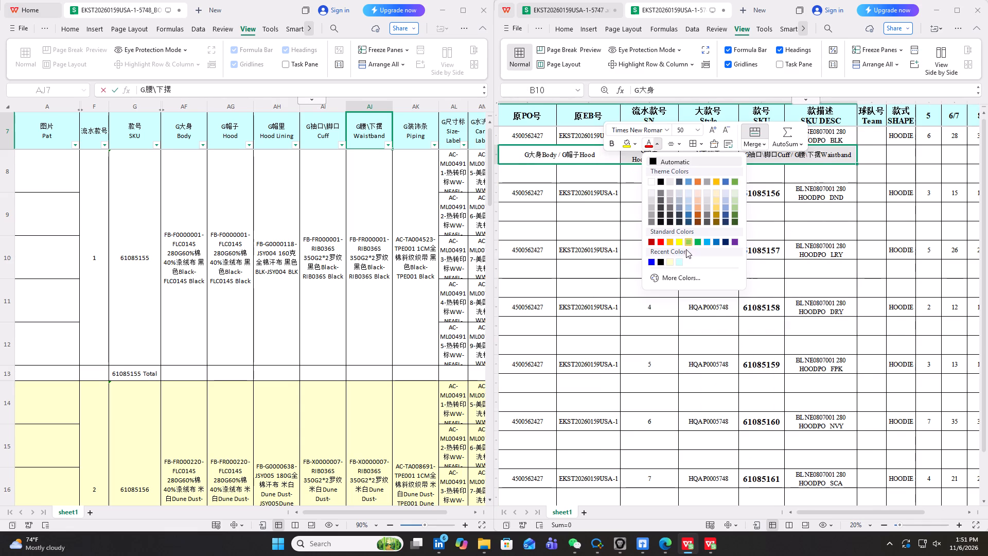
click(648, 260)
click(550, 167)
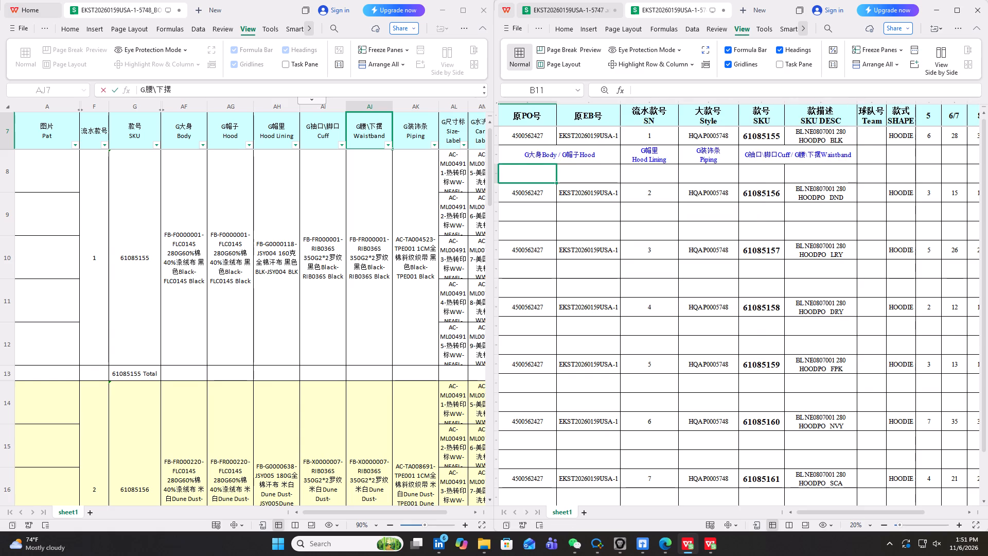
Set the font colour of the blank cells B11 to G11 below the material labels in the order sheet to red.
drag(540, 153, 811, 168)
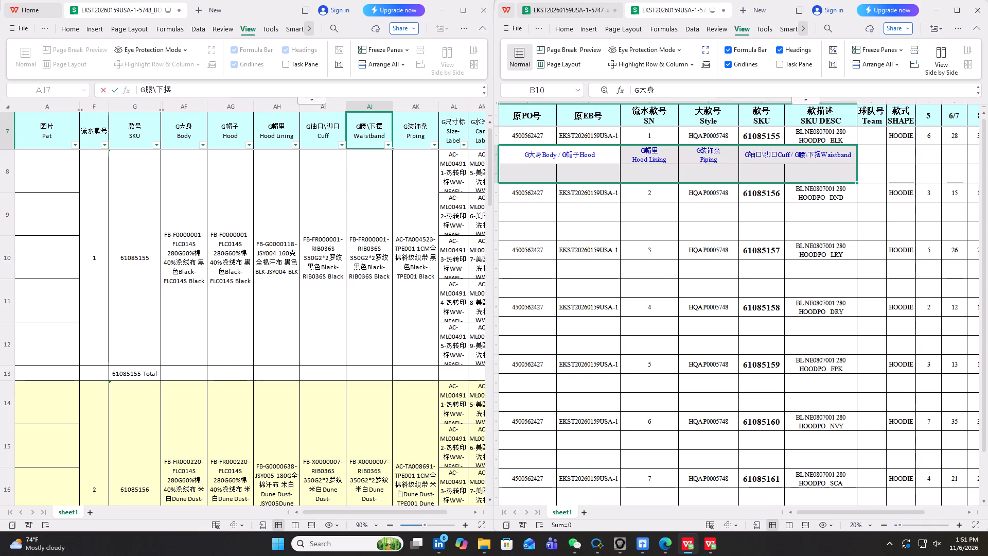
drag(543, 169, 819, 175)
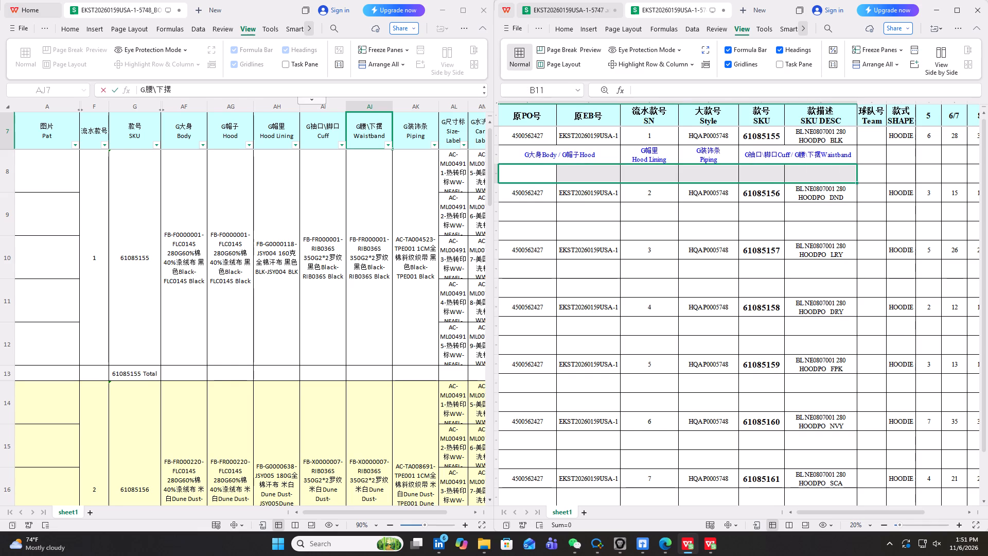
right_click(584, 172)
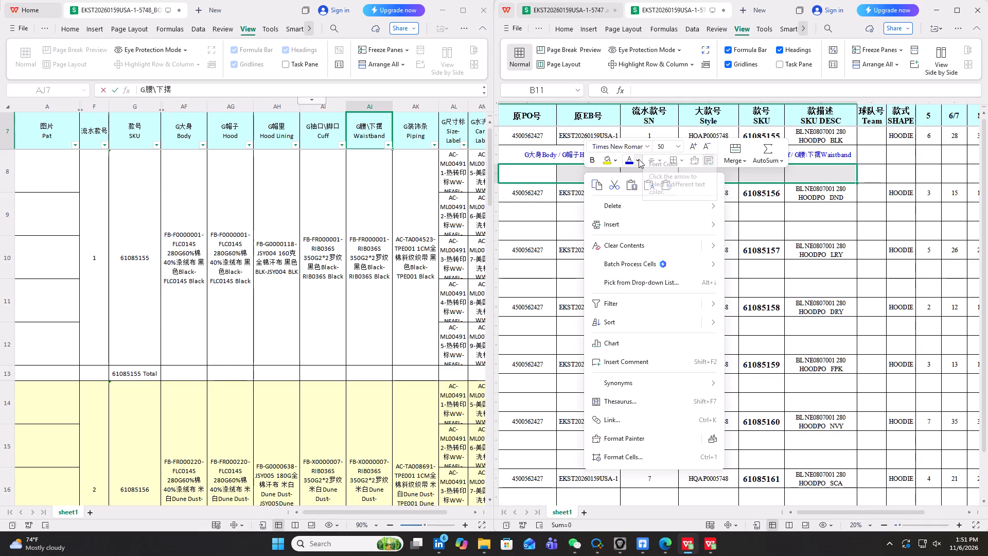
click(638, 158)
click(642, 258)
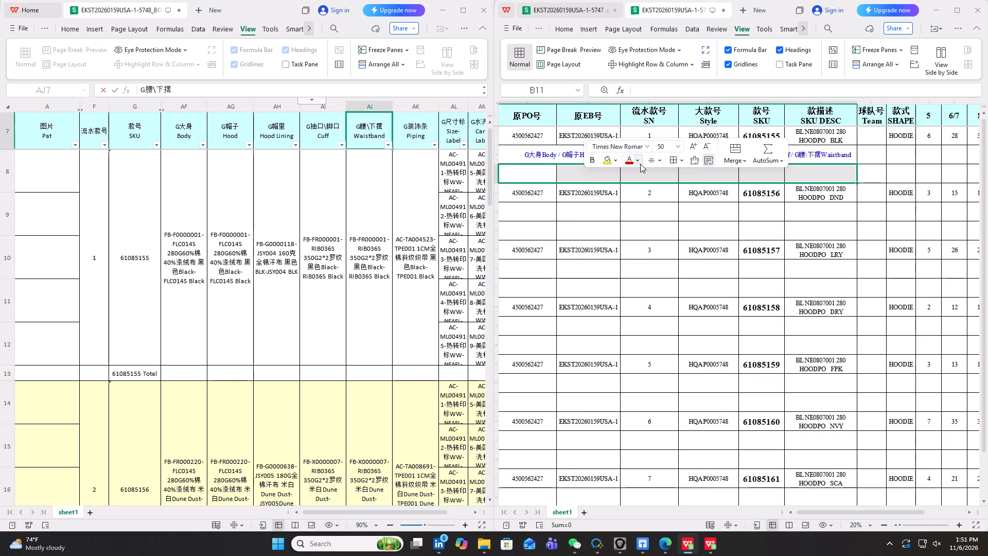
click(640, 164)
click(669, 298)
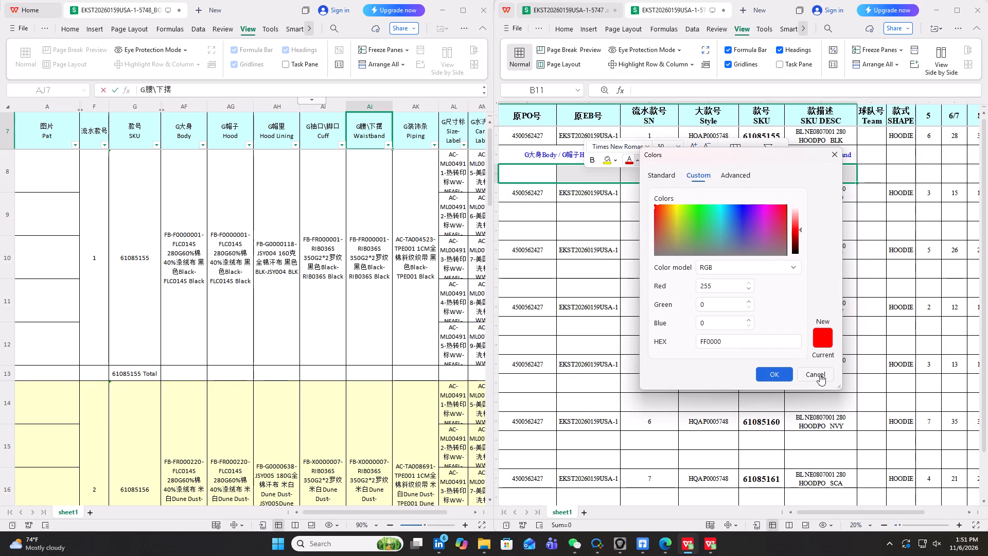
click(821, 374)
Copy the formatted label block B10 to G11 into the two rows beneath each SKU from 61085156 to 61085161 in the order sheet.
drag(538, 155, 640, 175)
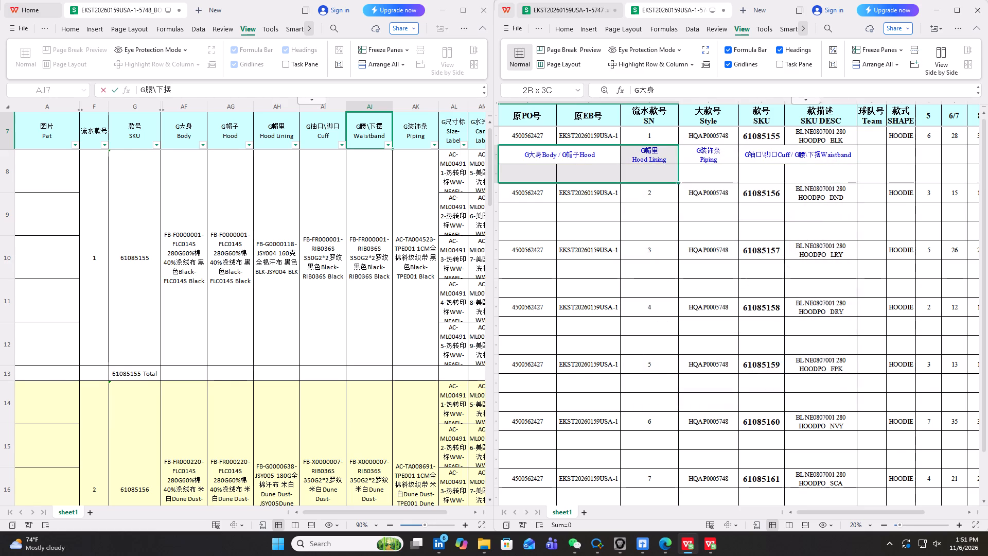
drag(640, 175, 821, 172)
key(ctrl+c)
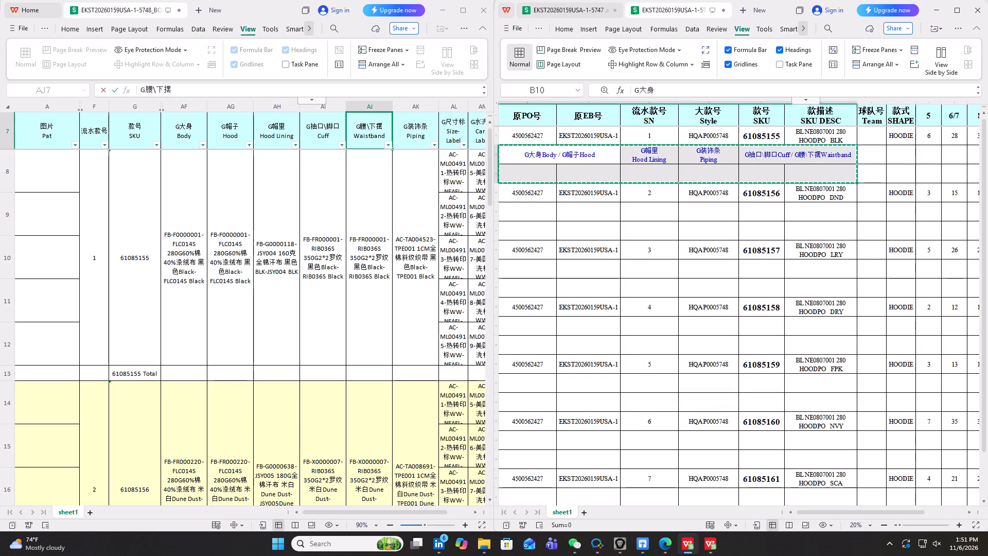
click(526, 212)
ctrl+click(528, 266)
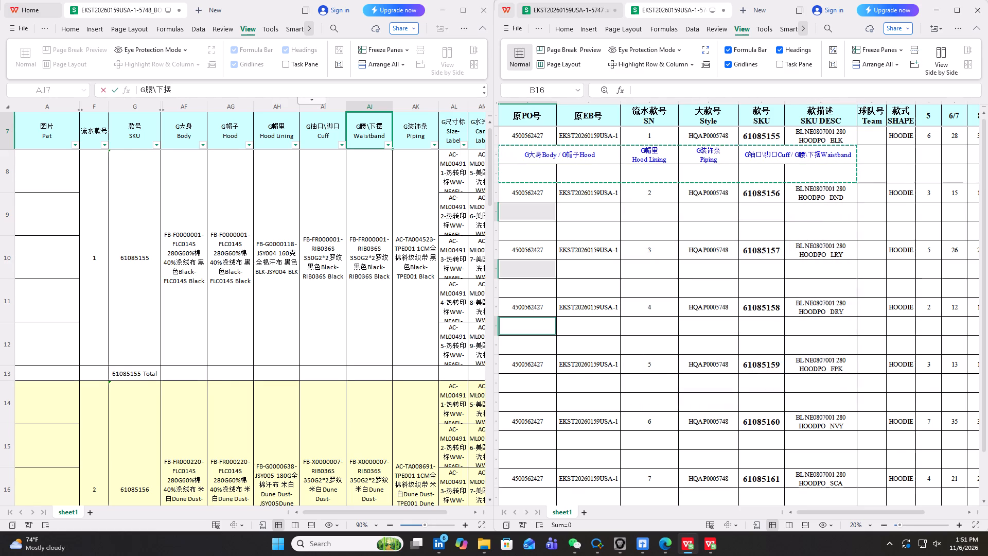
ctrl+click(530, 324)
ctrl+click(527, 384)
ctrl+click(523, 437)
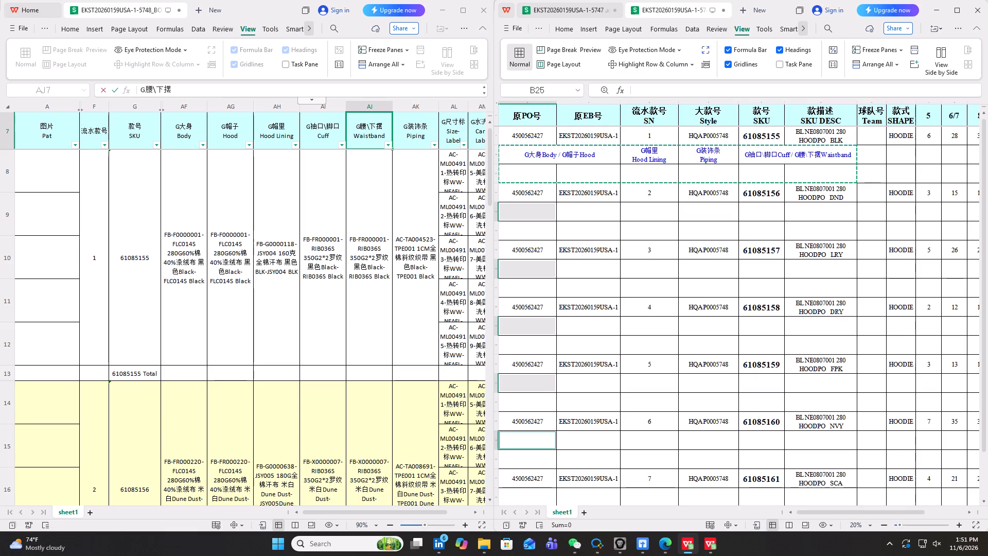
scroll(601, 344, down, 1)
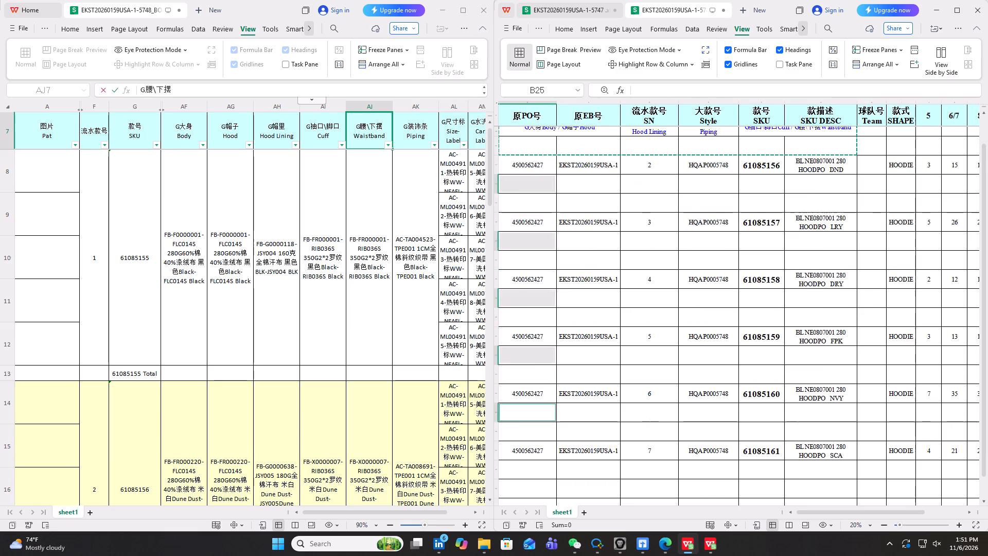
scroll(602, 344, down, 2)
ctrl+click(542, 414)
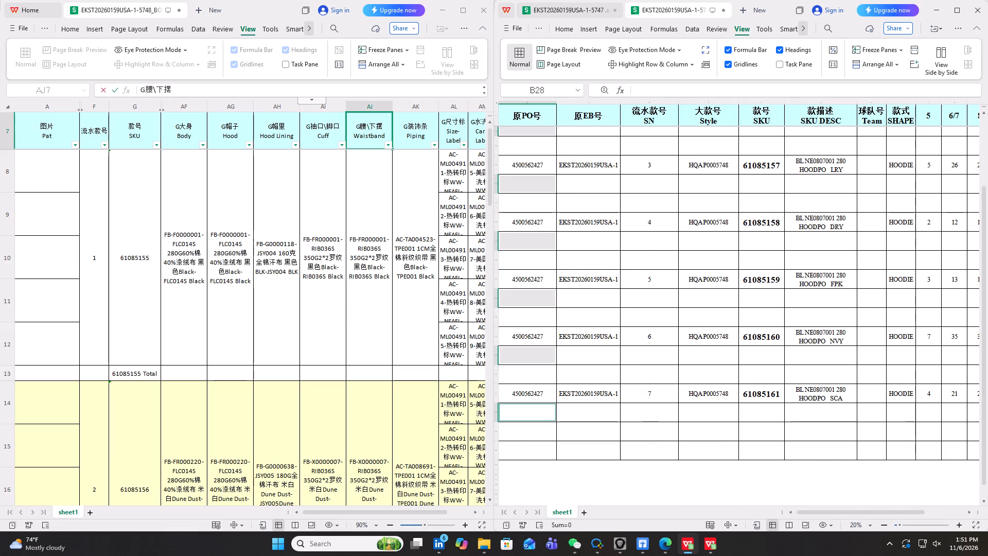
key(ctrl+v)
click(656, 428)
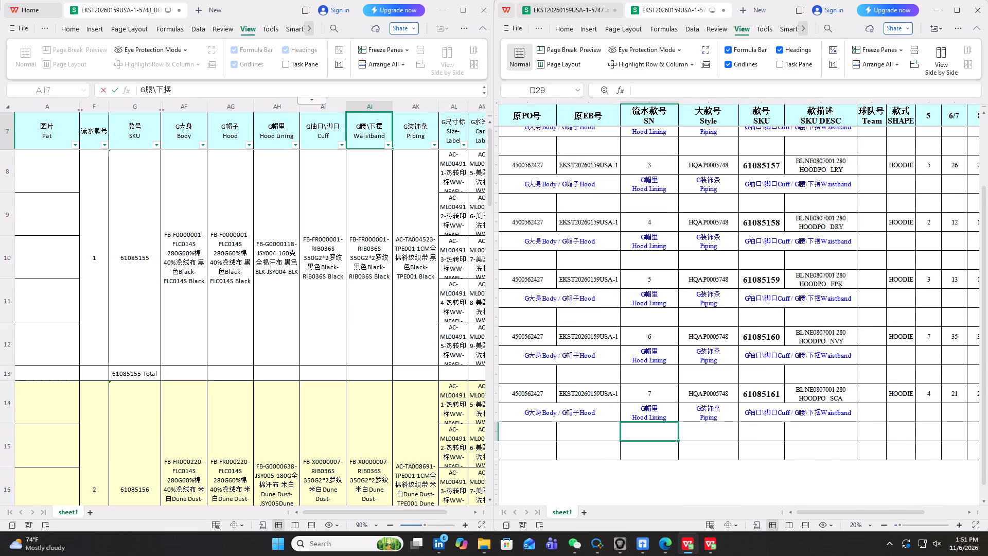
scroll(643, 375, up, 11)
key(Escape)
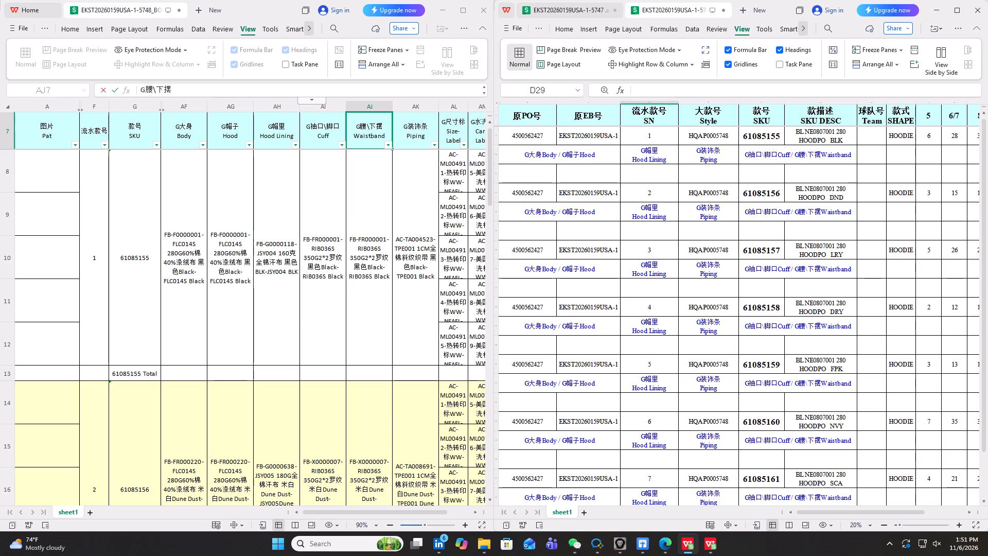
Check the material label rows beneath all seven SKUs in the order sheet.
click(648, 167)
scroll(207, 340, up, 8)
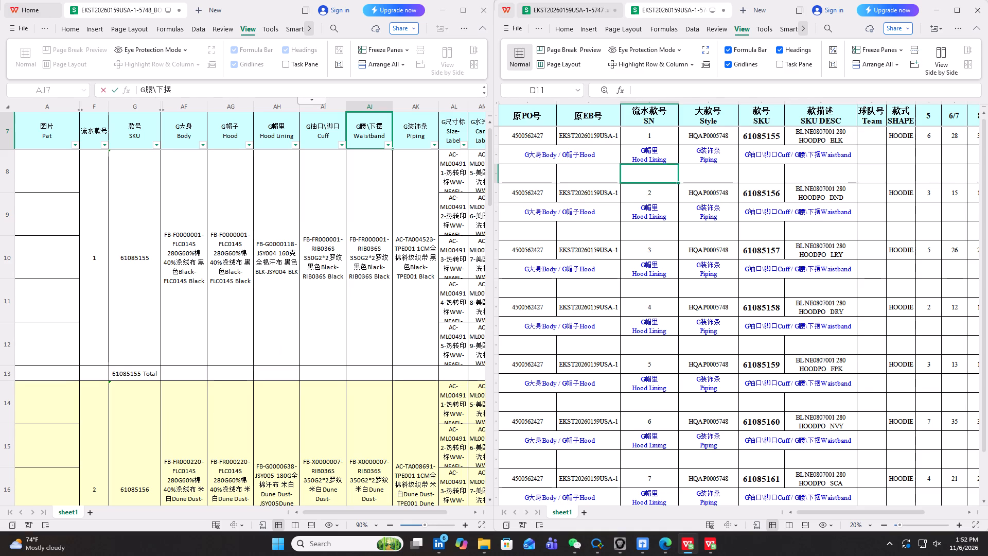
scroll(644, 335, down, 2)
scroll(667, 269, up, 8)
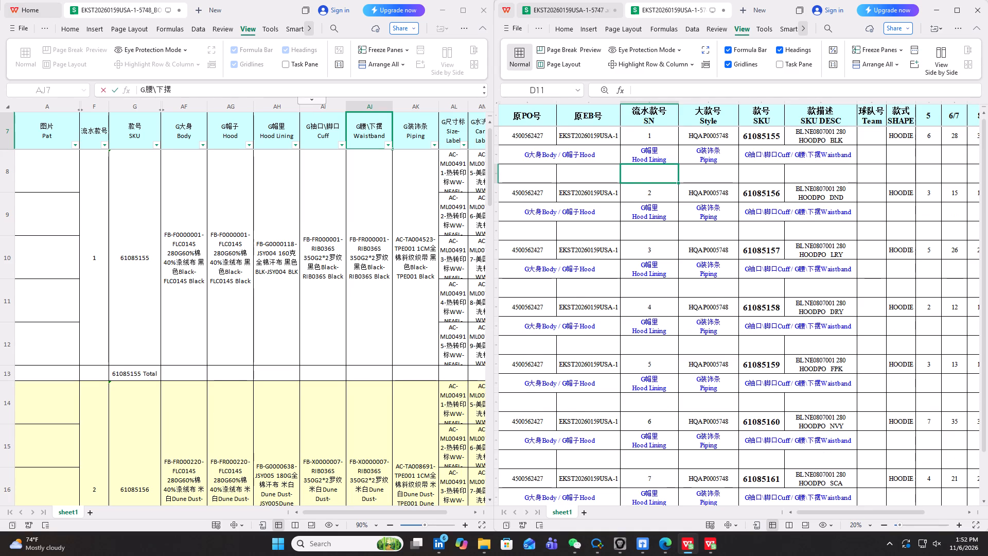
scroll(672, 472, down, 3)
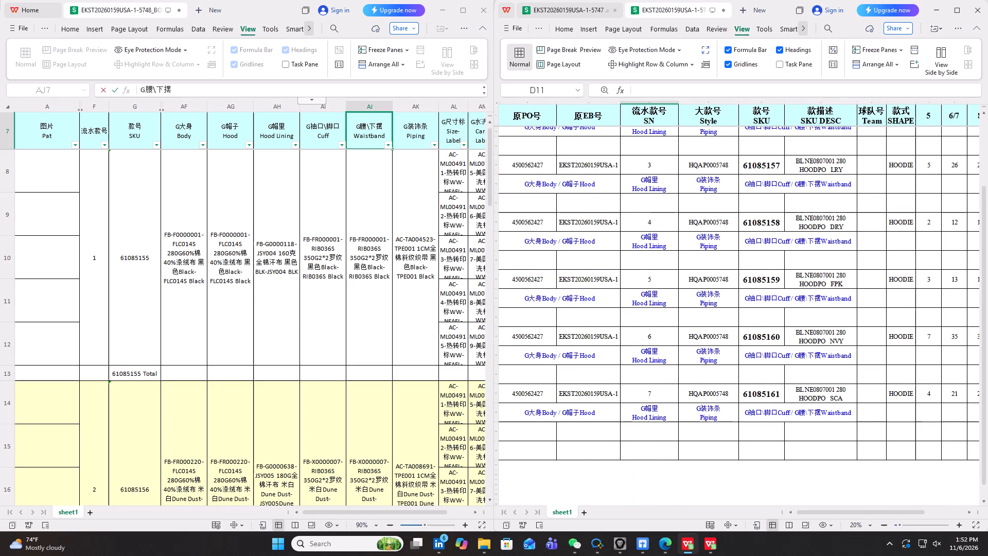
scroll(660, 397, up, 10)
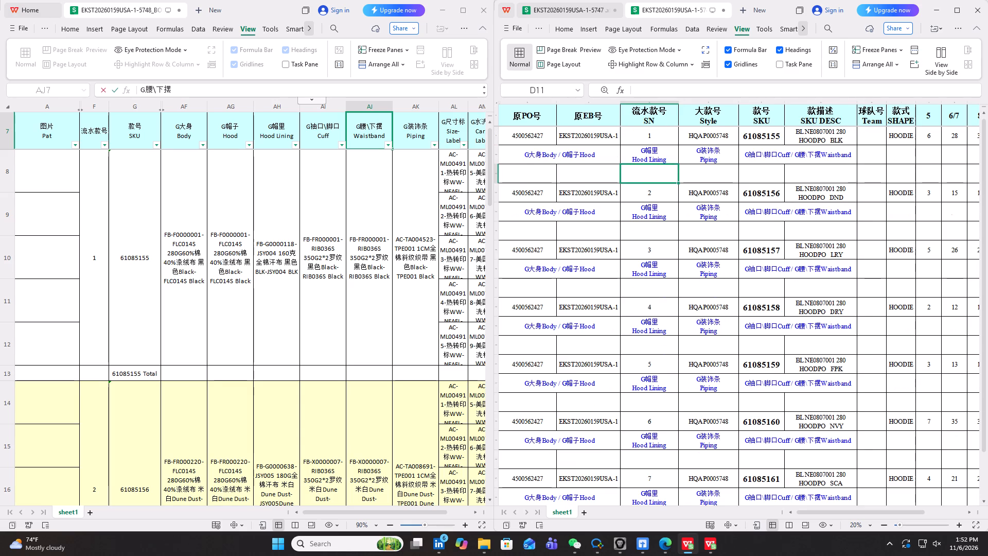
scroll(681, 472, down, 1)
scroll(680, 453, up, 10)
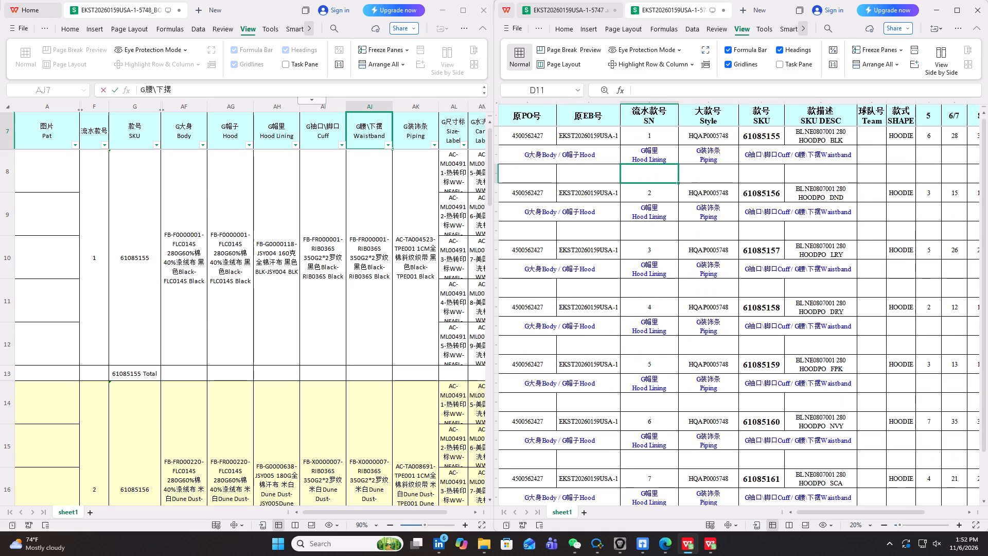
scroll(153, 322, up, 8)
Enter the G大身 Body fabric code and colour of SKU 61085155 from the BOM sheet, FB-F0000001- 黑色Black, in cell B11 of the order sheet.
click(195, 292)
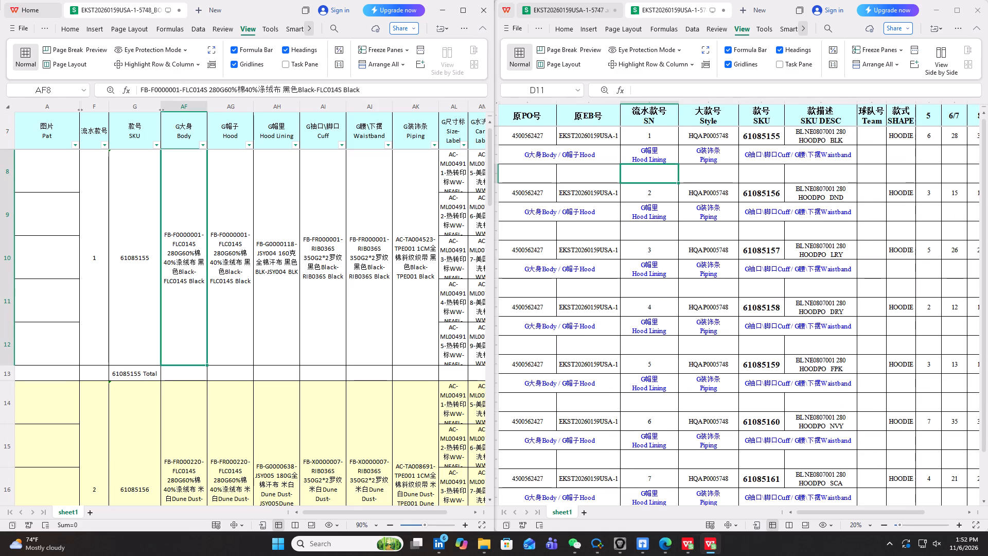
drag(182, 90, 134, 90)
click(139, 70)
click(521, 168)
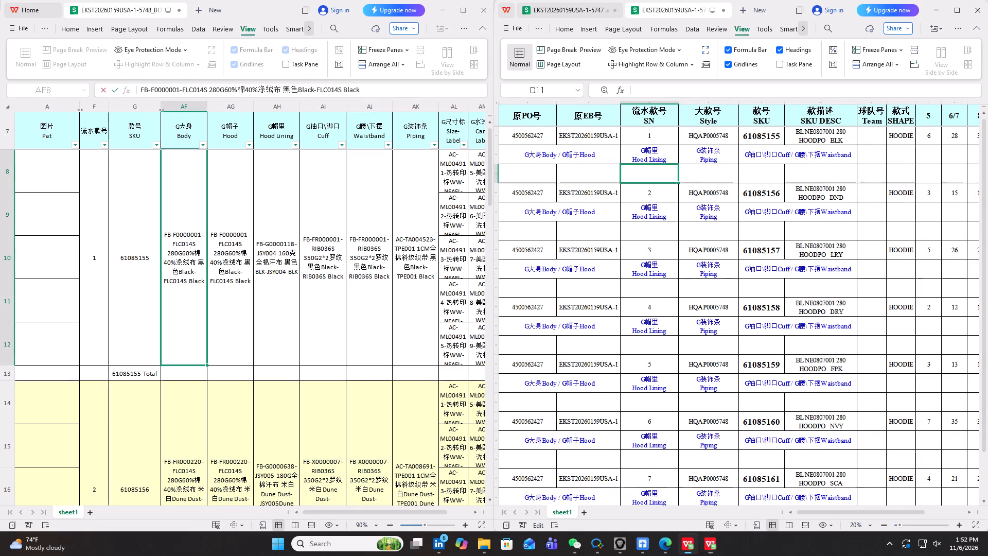
click(534, 174)
key(ctrl+v)
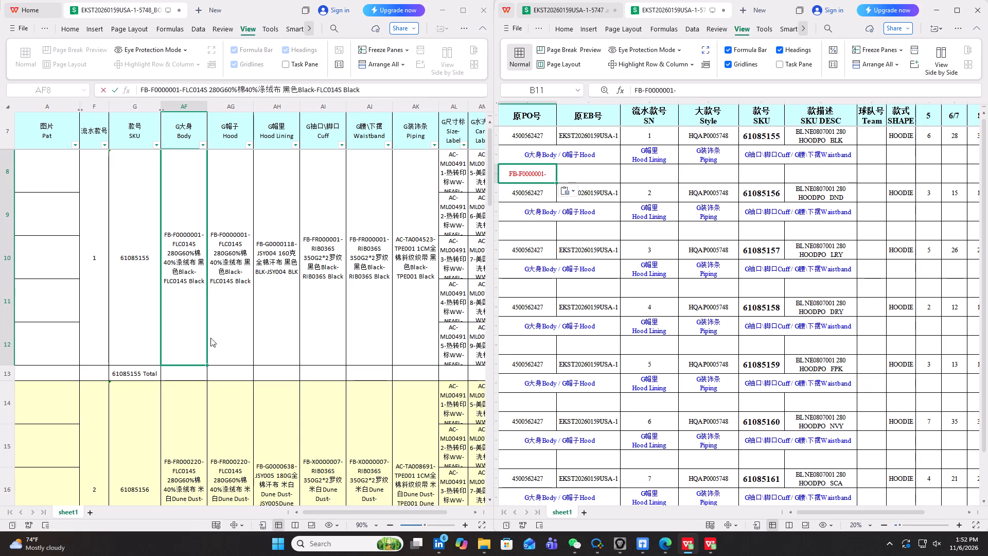
scroll(190, 308, up, 3)
drag(284, 86, 312, 91)
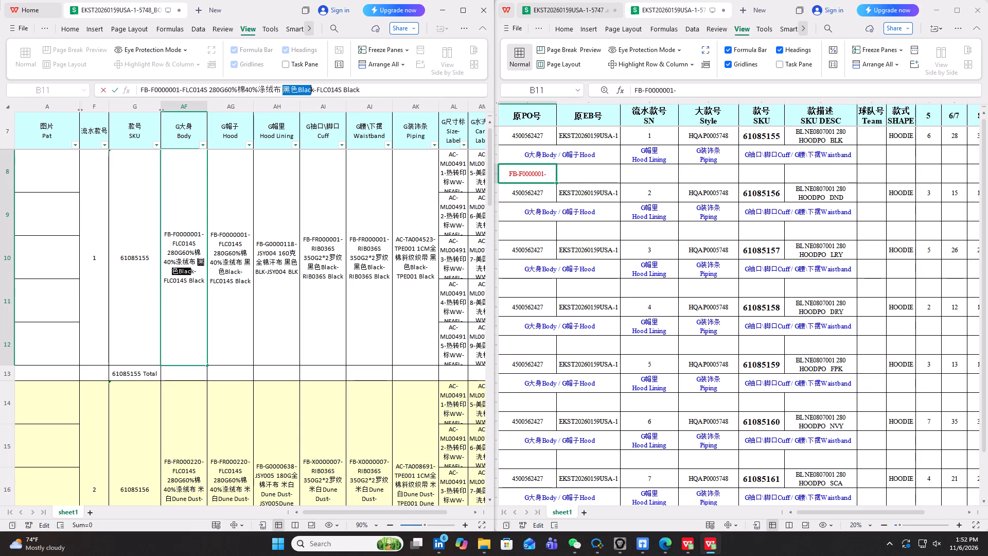
drag(312, 91, 313, 91)
click(321, 75)
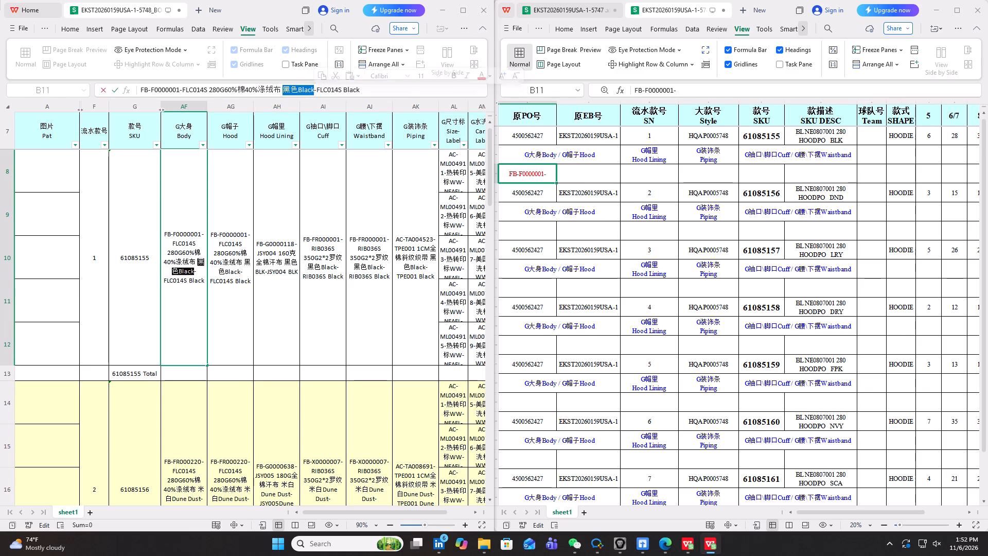
double_click(549, 172)
click(551, 177)
key(space)
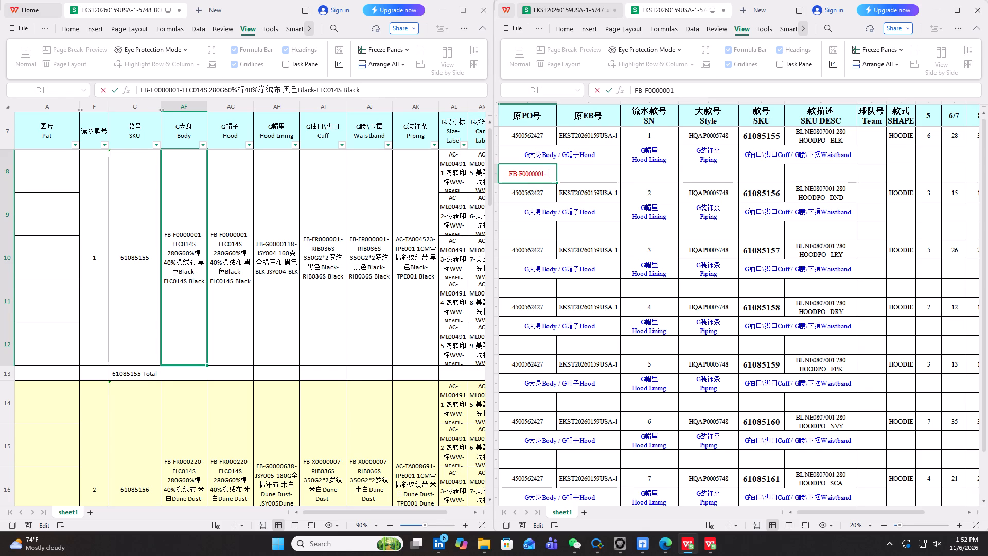
key(ctrl+v)
click(573, 175)
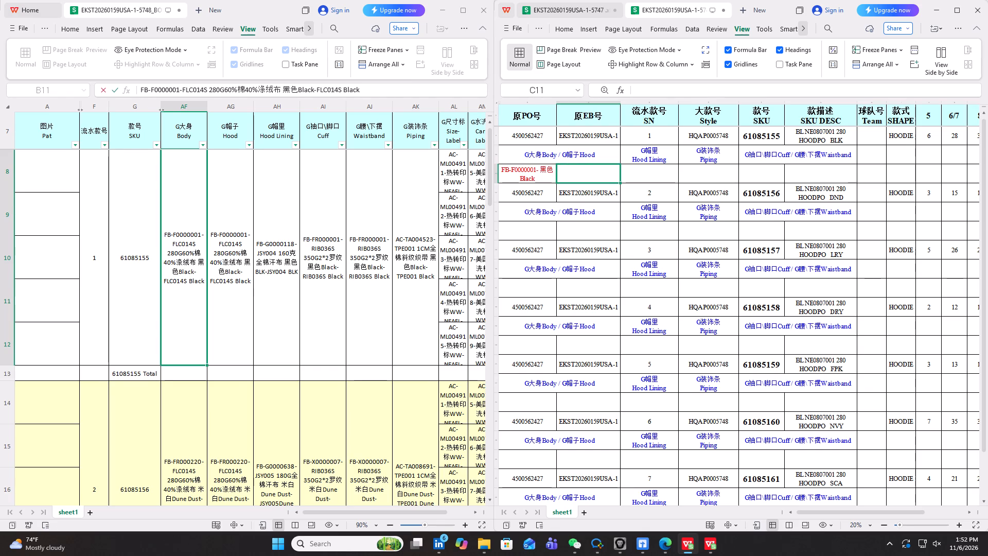
Merge cells B11 and C11 of the order sheet under the G大身Body / G帽子Hood label.
drag(536, 171, 560, 171)
right_click(560, 171)
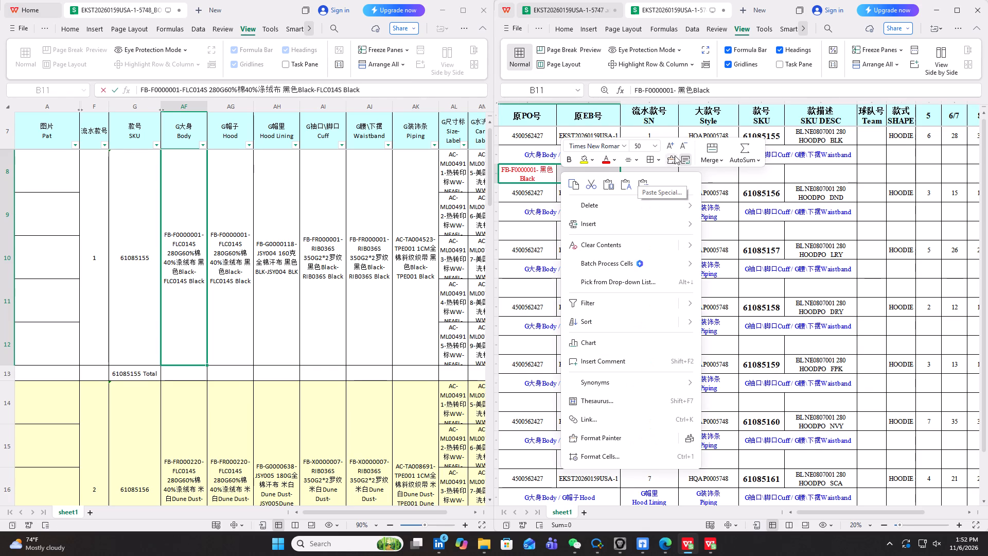
click(707, 147)
click(553, 172)
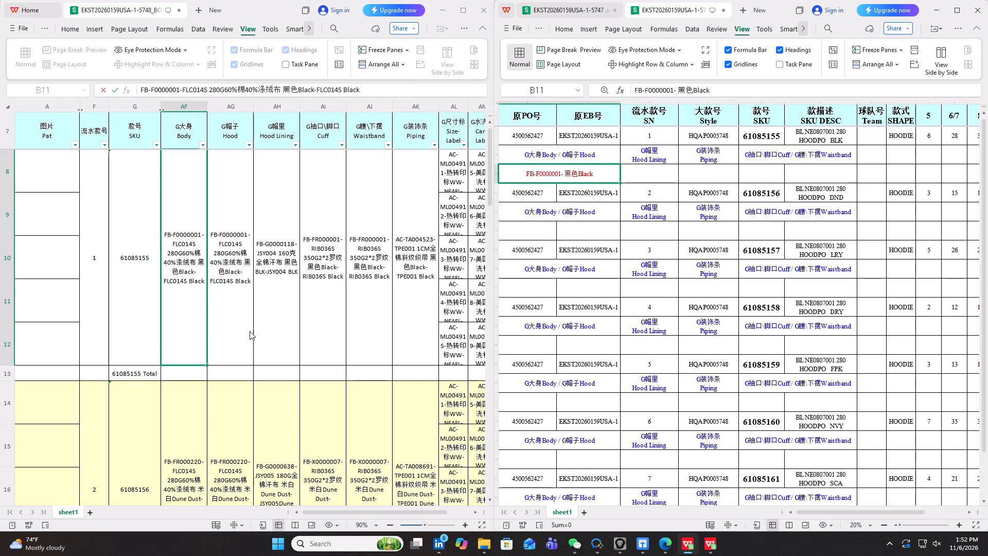
Enter SKU 61085155's G帽里 Hood Lining code and colour from the BOM sheet, FB-G0000118- 黑色BLK, in cell D11 of the order sheet.
scroll(222, 303, up, 4)
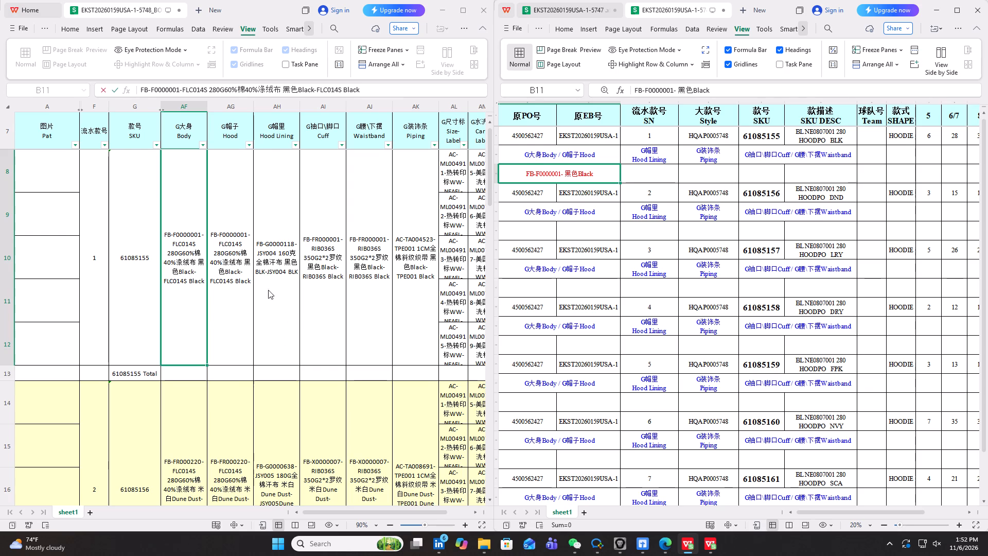
click(276, 294)
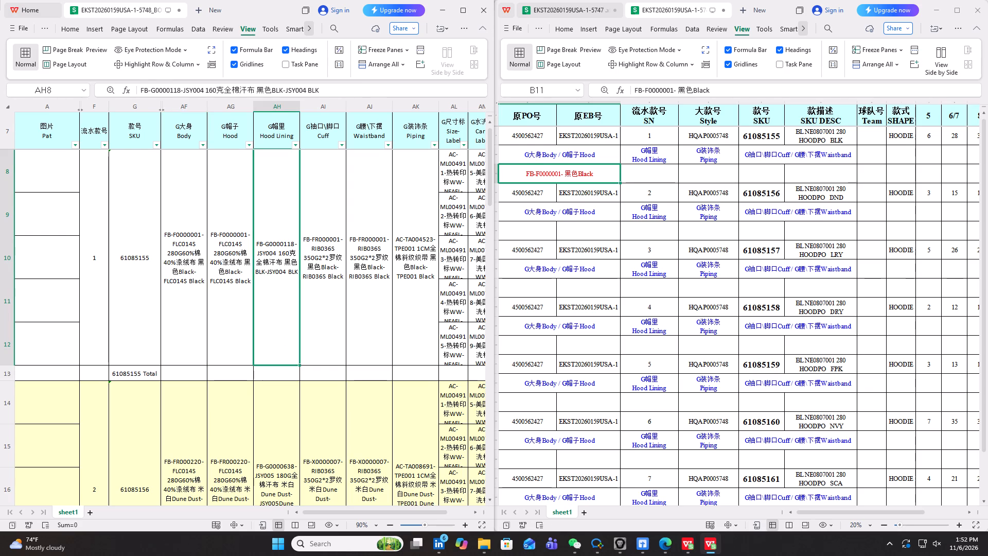
scroll(281, 274, up, 5)
drag(184, 90, 139, 93)
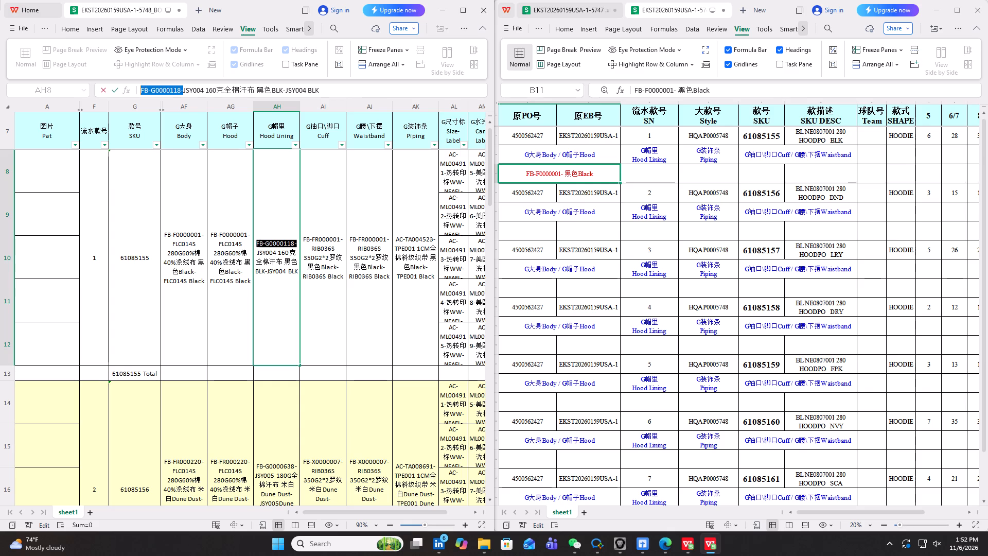
drag(139, 93, 137, 93)
click(144, 77)
scroll(602, 241, up, 4)
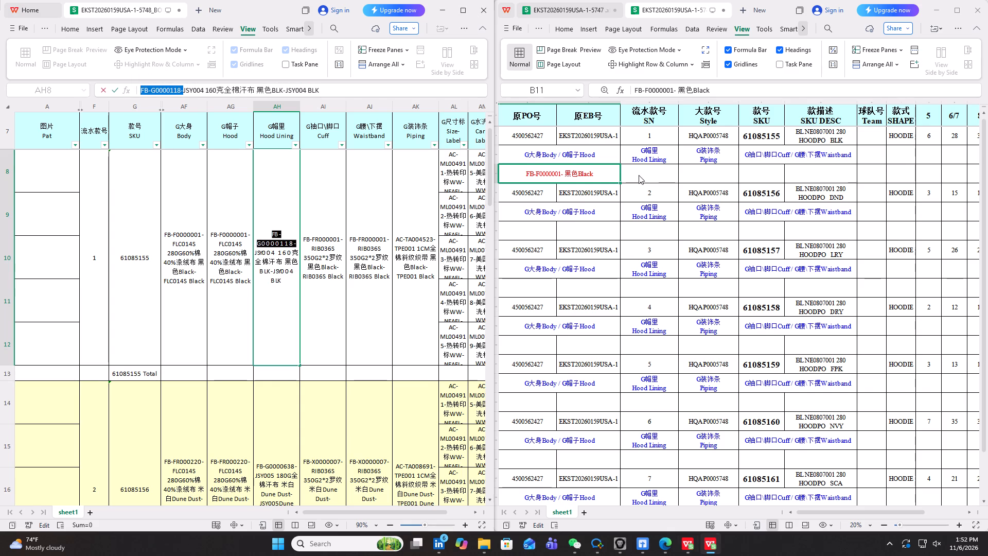
click(639, 175)
click(644, 172)
key(ctrl+v)
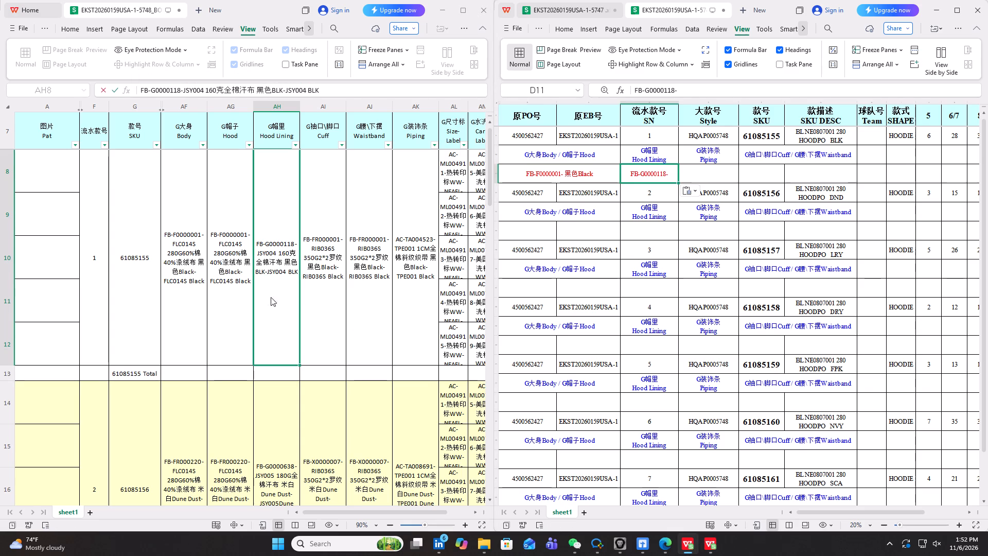
drag(257, 89, 276, 91)
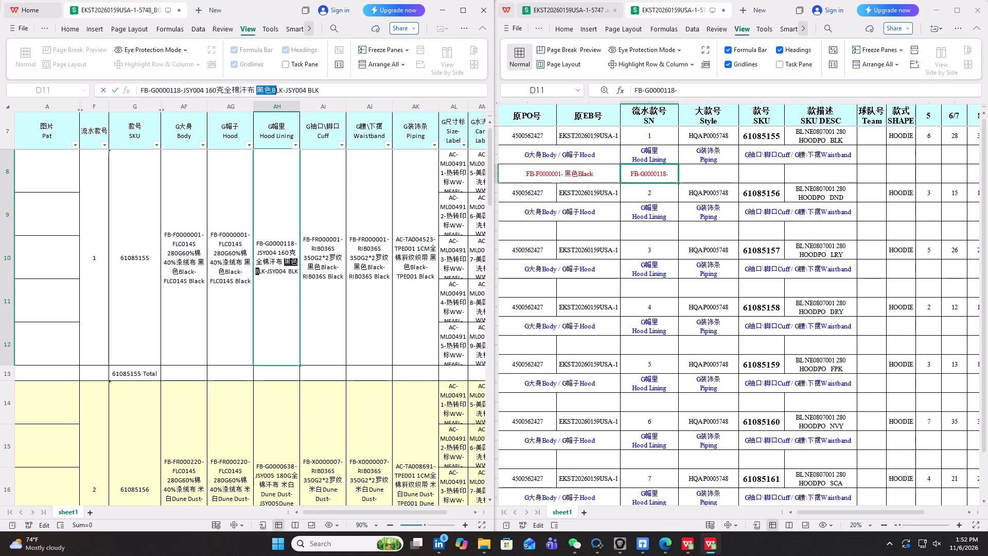
drag(276, 91, 281, 92)
click(288, 76)
double_click(673, 175)
key(space)
key(ctrl+v)
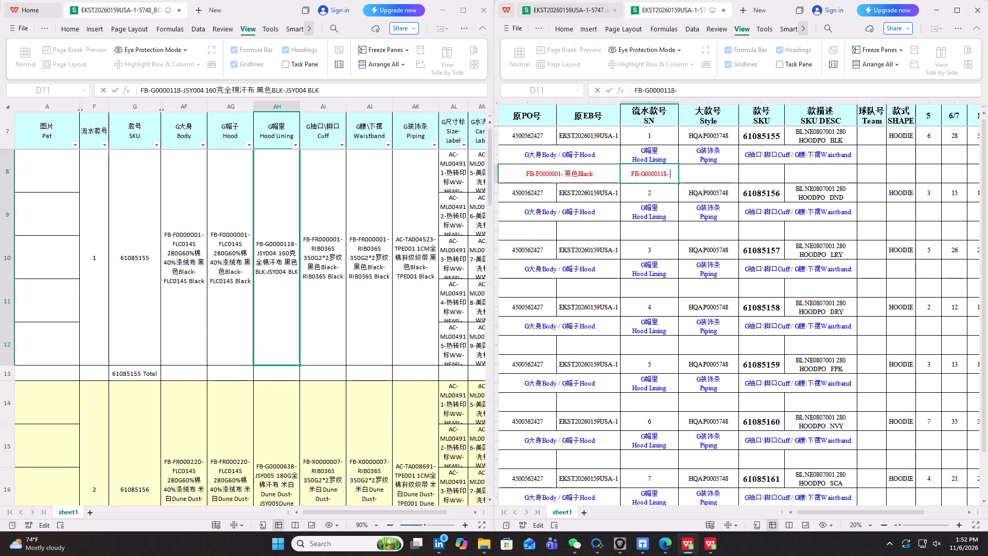
click(712, 178)
Enter SKU 61085155's G装饰条 Piping code and colour from the BOM sheet, AC-TA004523- 黑色Black, in cell E11 of the order sheet.
scroll(249, 368, up, 6)
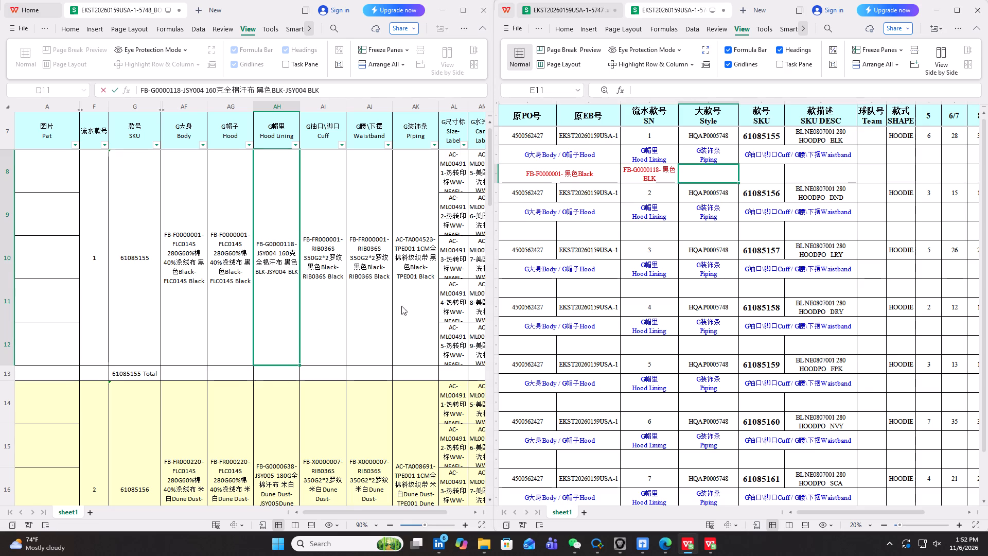
click(416, 300)
scroll(403, 316, up, 4)
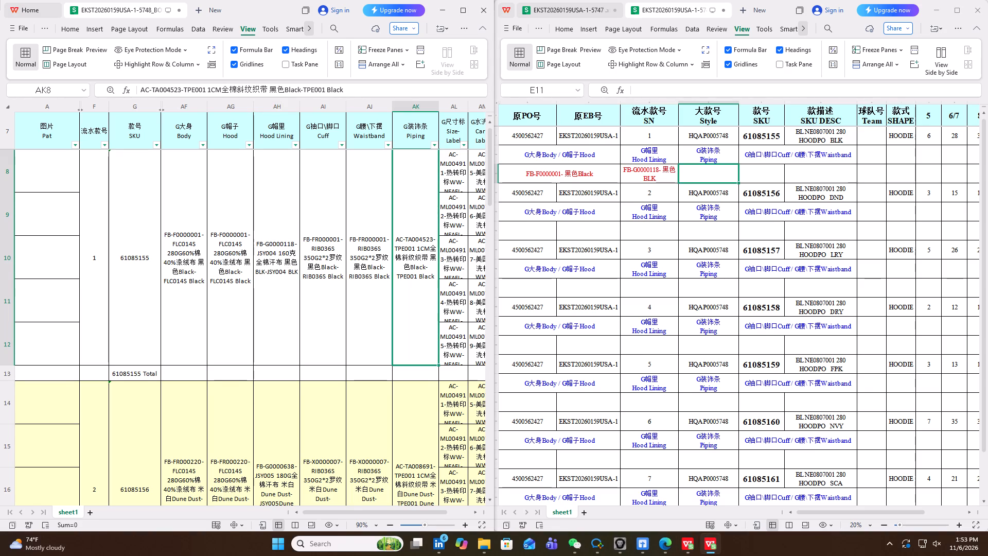
drag(184, 89, 133, 92)
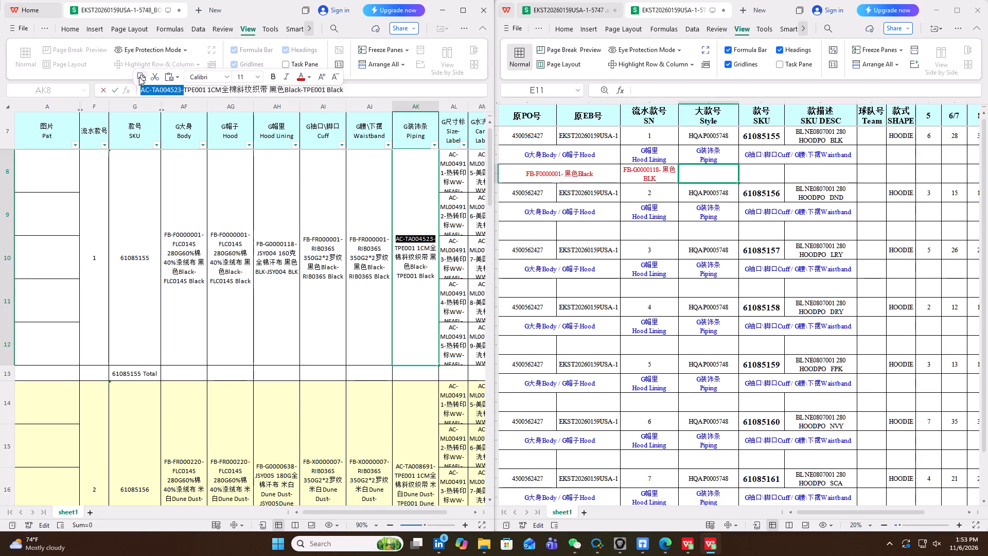
click(139, 76)
click(701, 173)
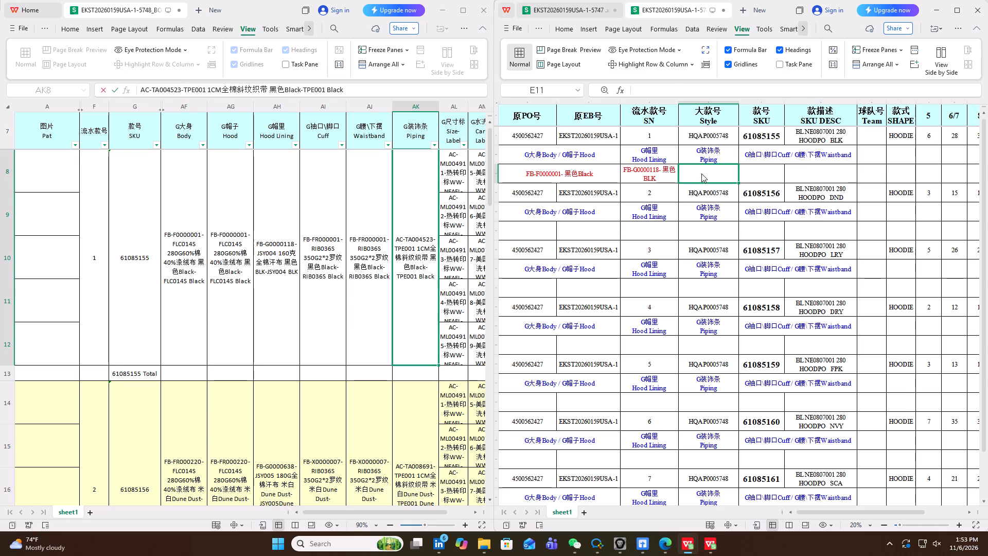
key(ctrl+v)
drag(271, 89, 299, 90)
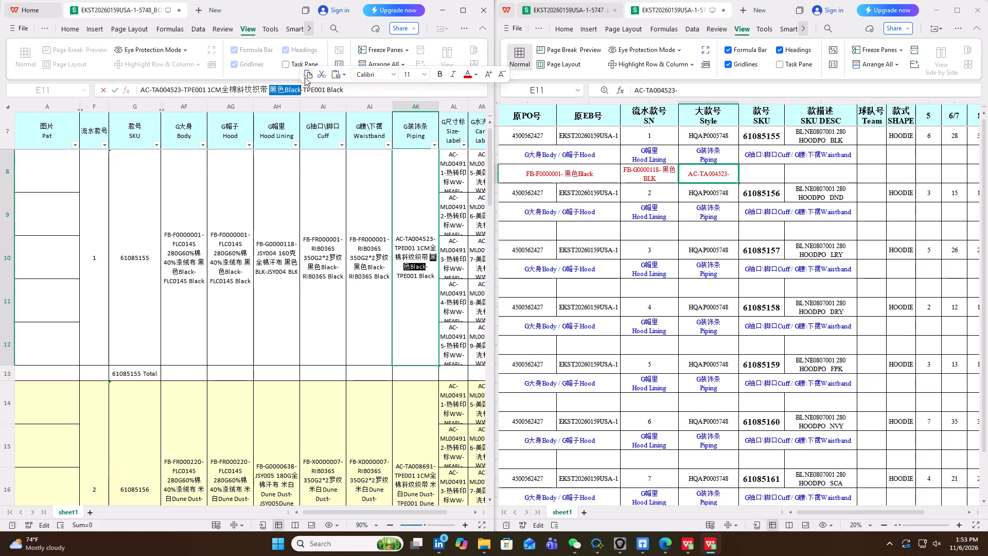
click(307, 73)
double_click(732, 176)
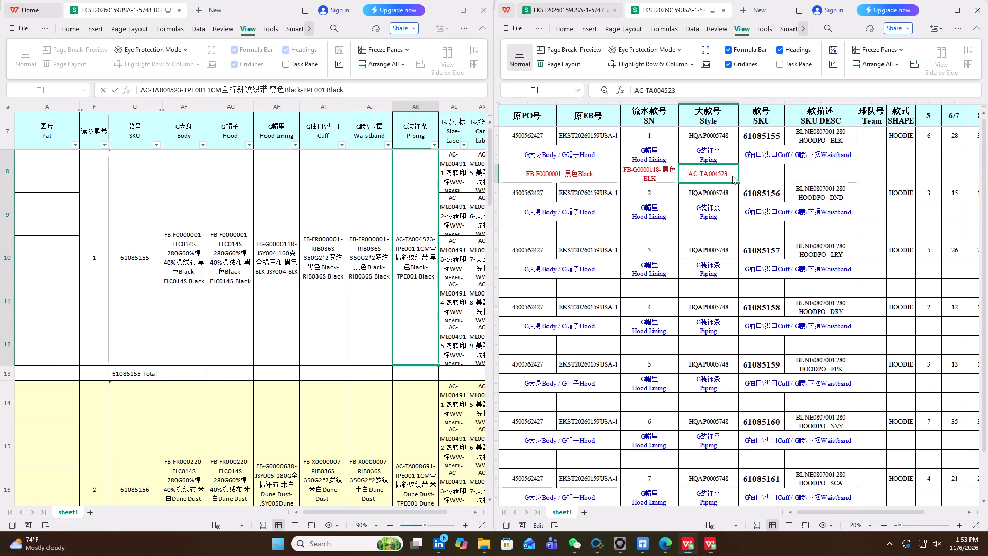
key(space)
key(ctrl+v)
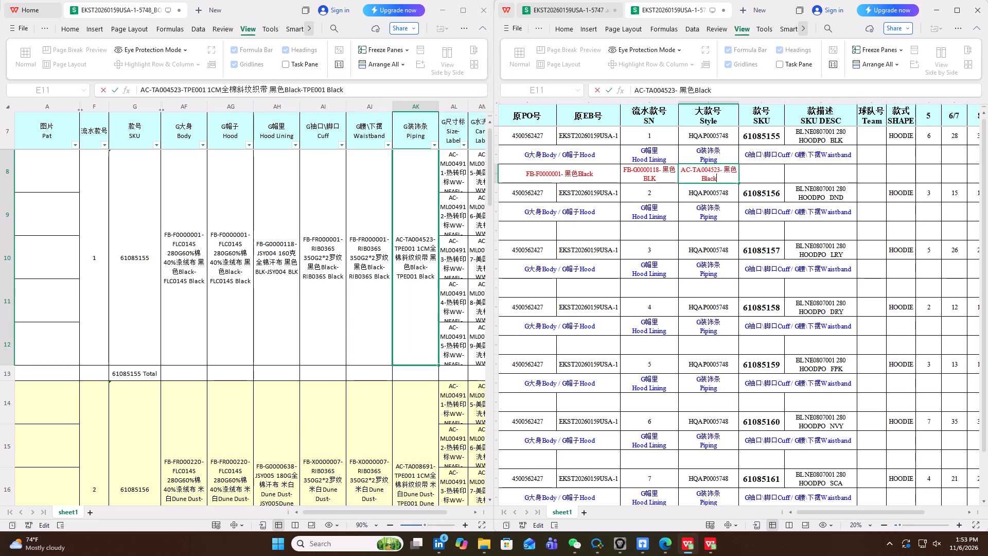
click(761, 174)
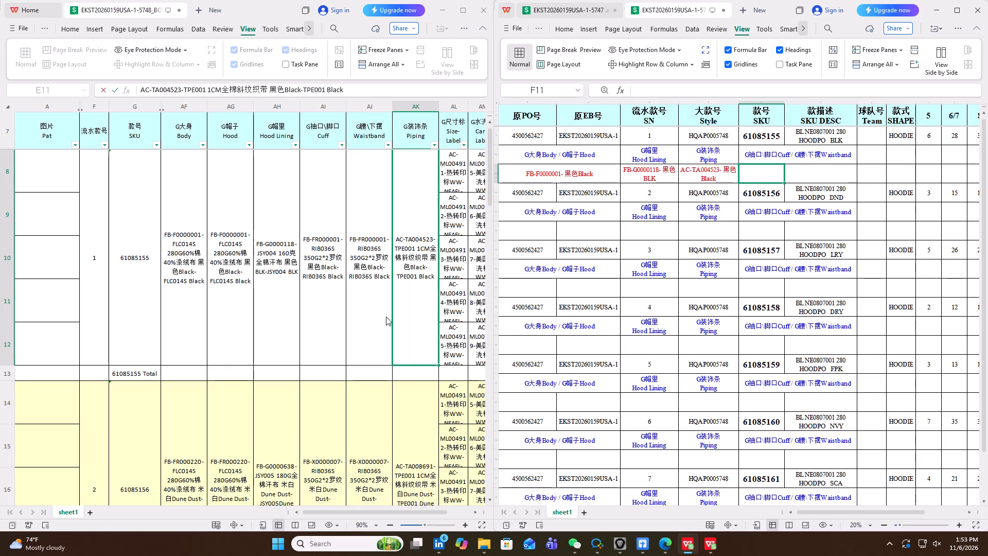
Enter SKU 61085155's G袖口\脚口 Cuff code and colour from the BOM sheet, FB-FR000001- 黑色Black, in cell F11 of the order sheet.
scroll(386, 316, up, 7)
click(332, 305)
scroll(321, 319, up, 5)
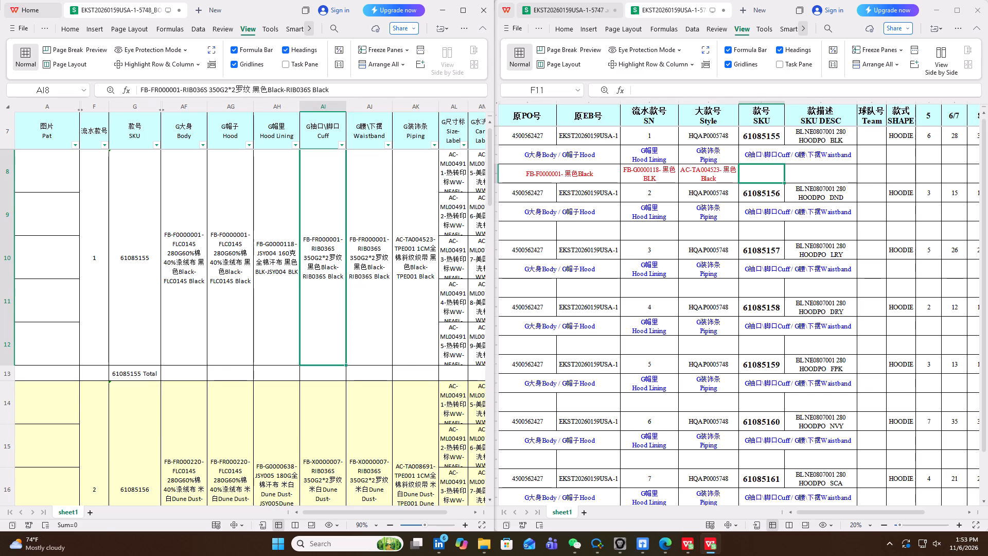
drag(183, 90, 140, 92)
click(148, 75)
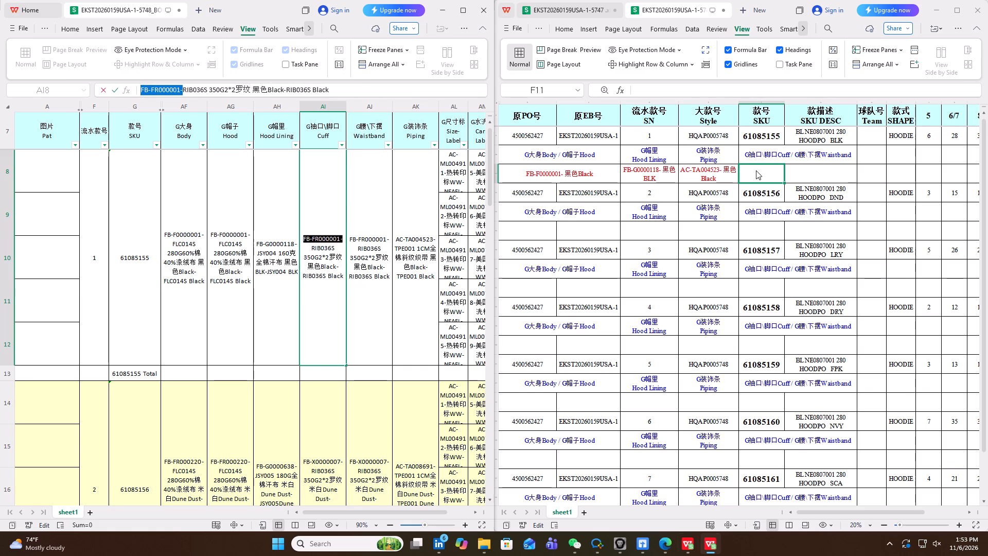
click(756, 170)
key(ctrl+v)
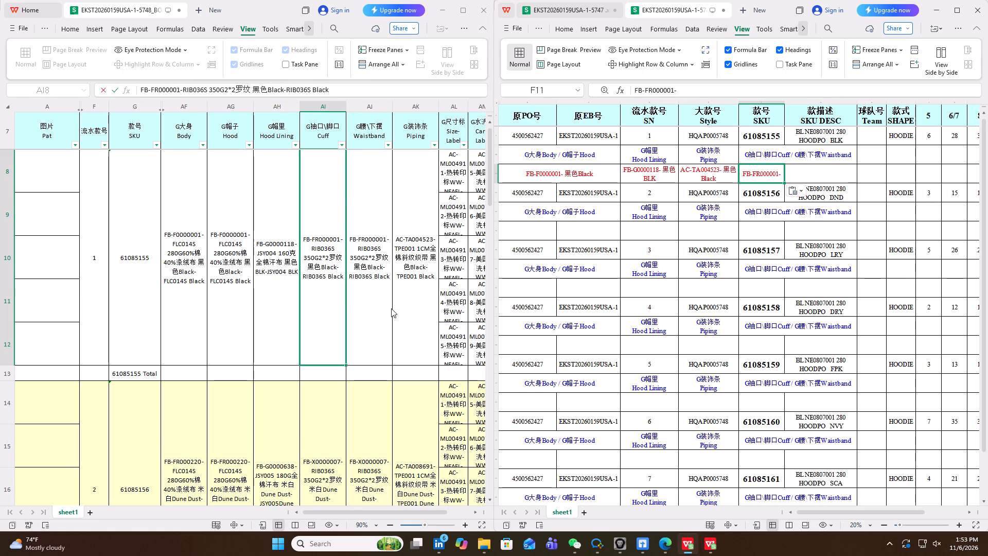
drag(253, 88, 255, 89)
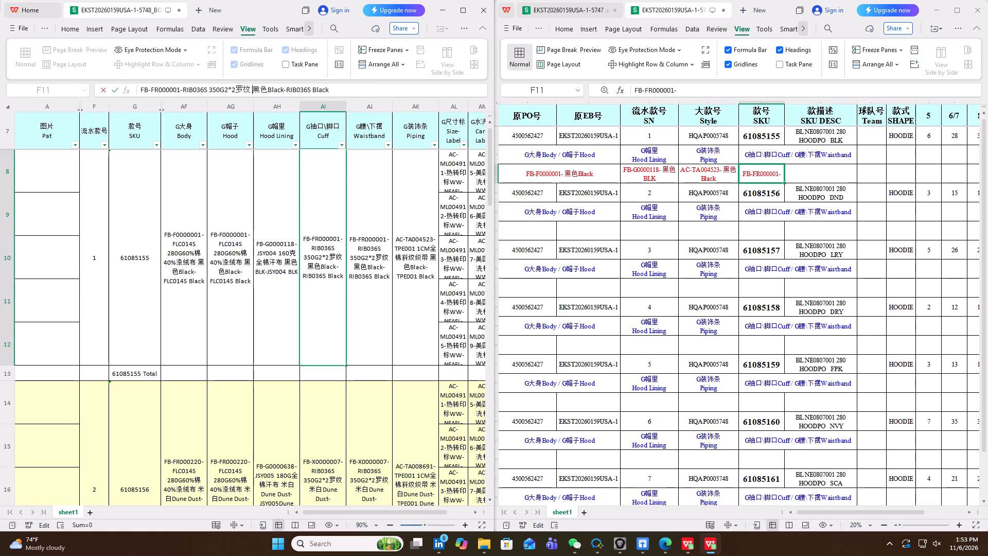
drag(255, 89, 284, 92)
click(295, 76)
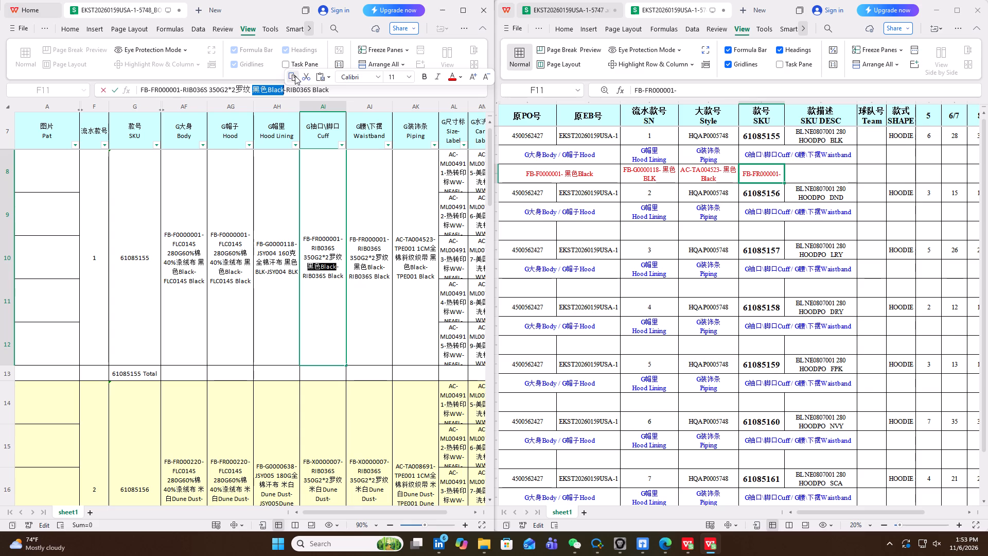
double_click(781, 173)
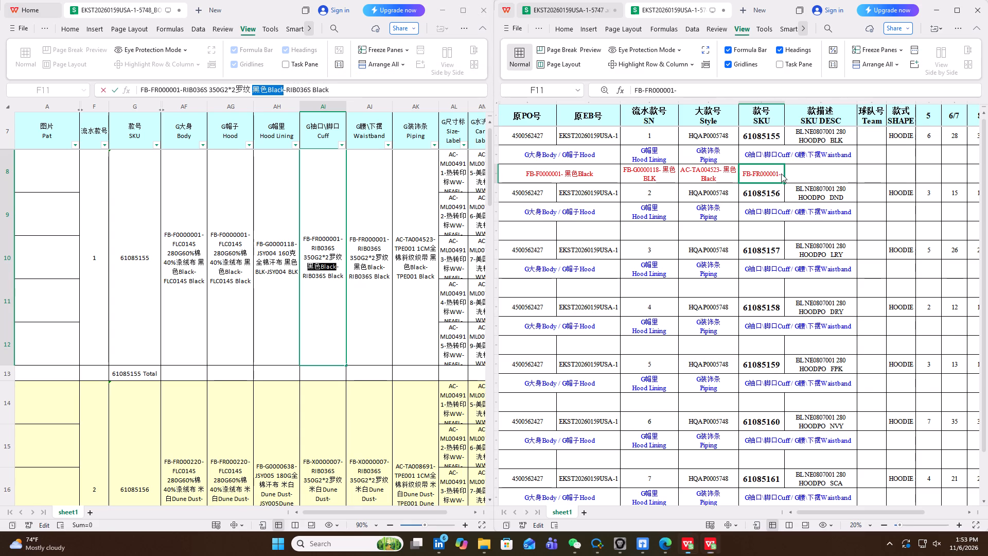
key(space)
key(BackSpace)
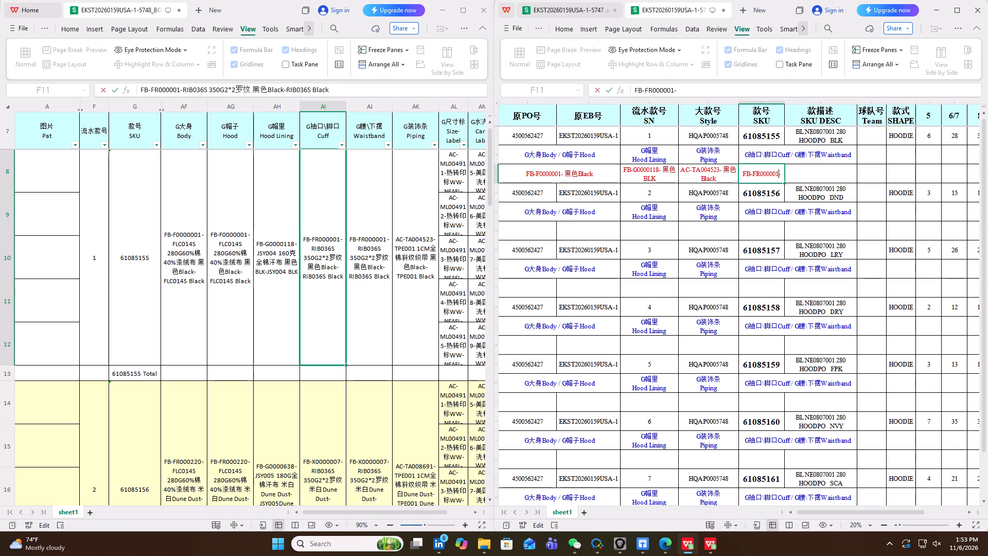
key(Right)
key(space)
key(ctrl+v)
click(808, 173)
Merge cells F11 and G11 of the order sheet under the G袖口\脚口Cuff / G腰\下摆Waistband label.
drag(756, 173, 803, 173)
right_click(803, 173)
click(916, 147)
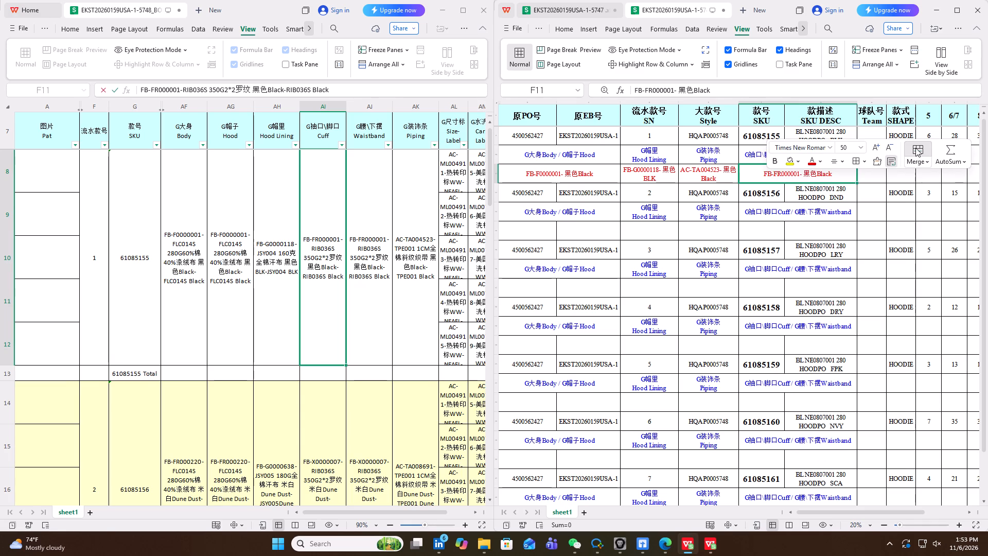